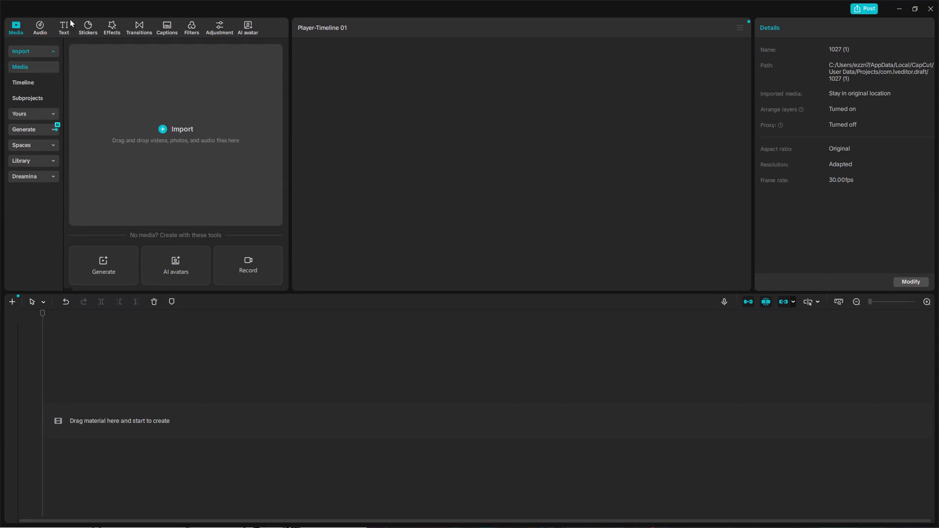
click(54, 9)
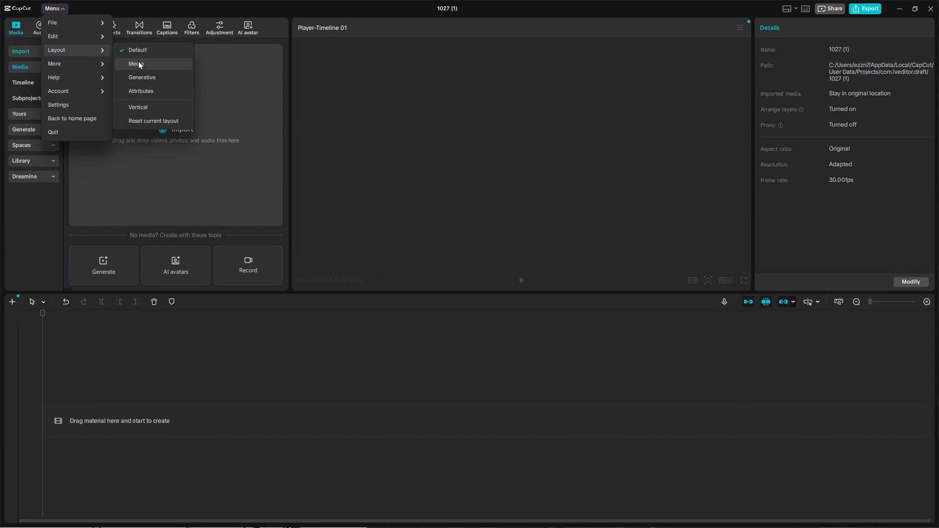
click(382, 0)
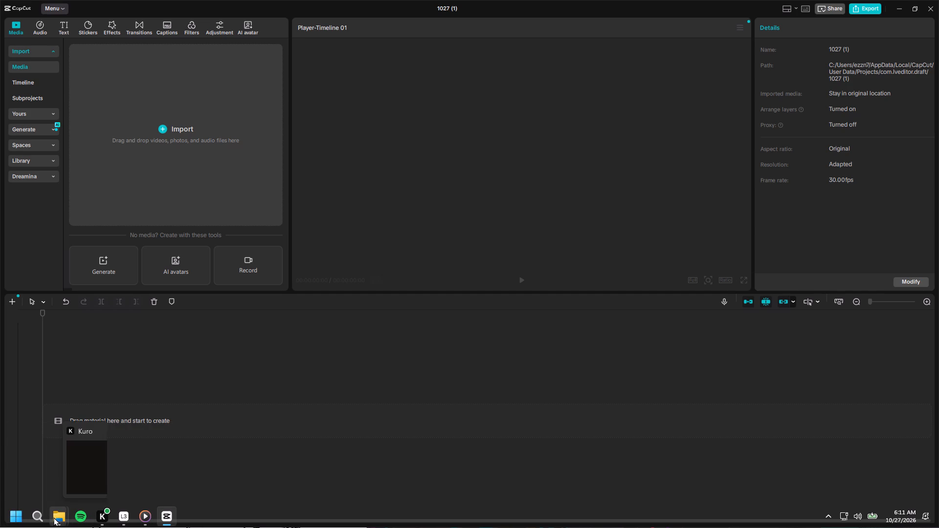
Switch to the File Explorer window showing the Valorant recordings folder and maximize it.
click(117, 473)
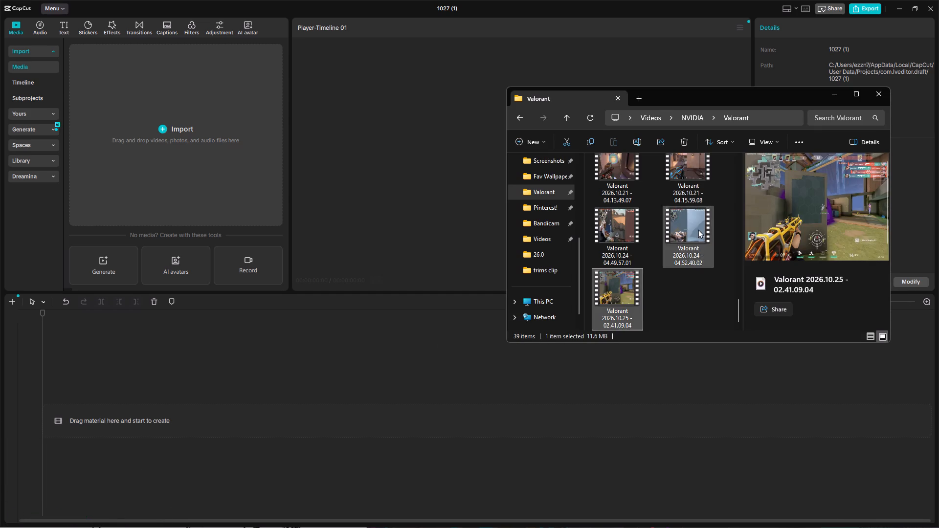
click(852, 96)
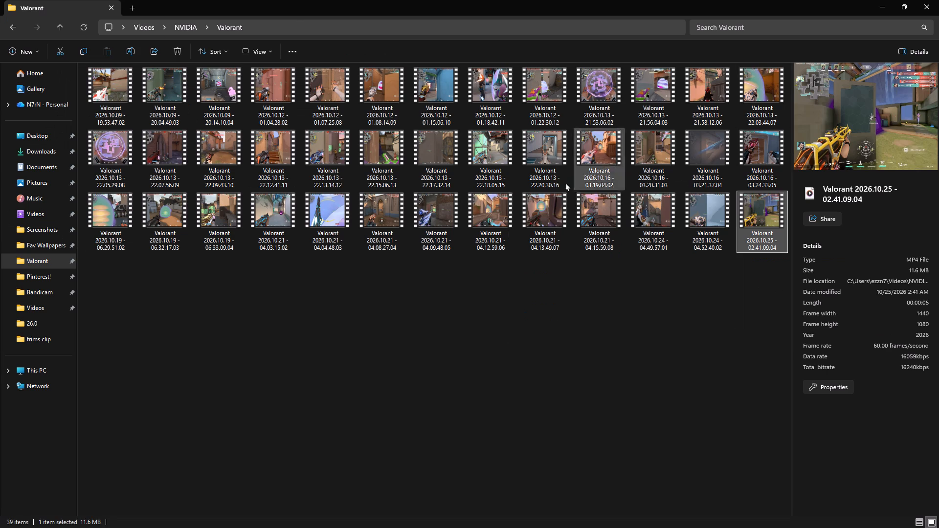
scroll(506, 233, up, 4)
Delete the clip Valorant 2026.10.09 - 20.04.49.03 from the Valorant folder.
click(153, 98)
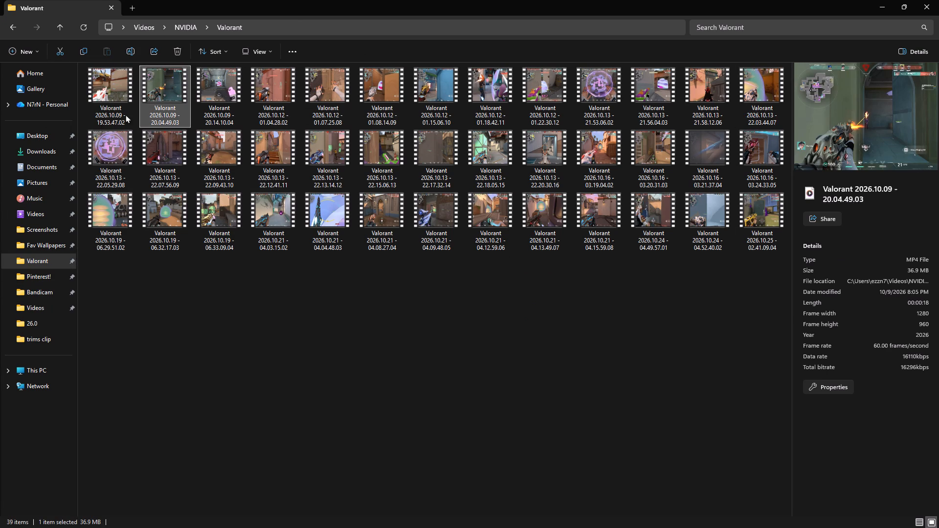
right_click(160, 91)
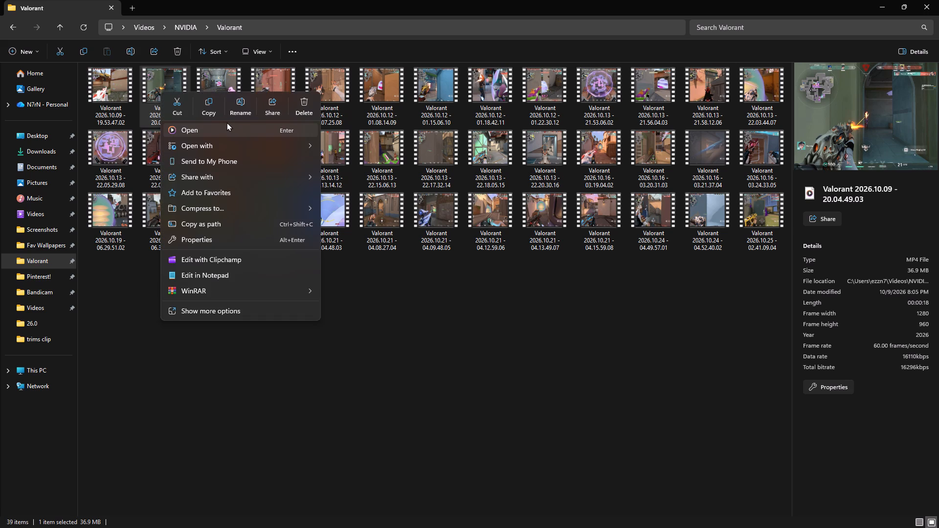
click(305, 100)
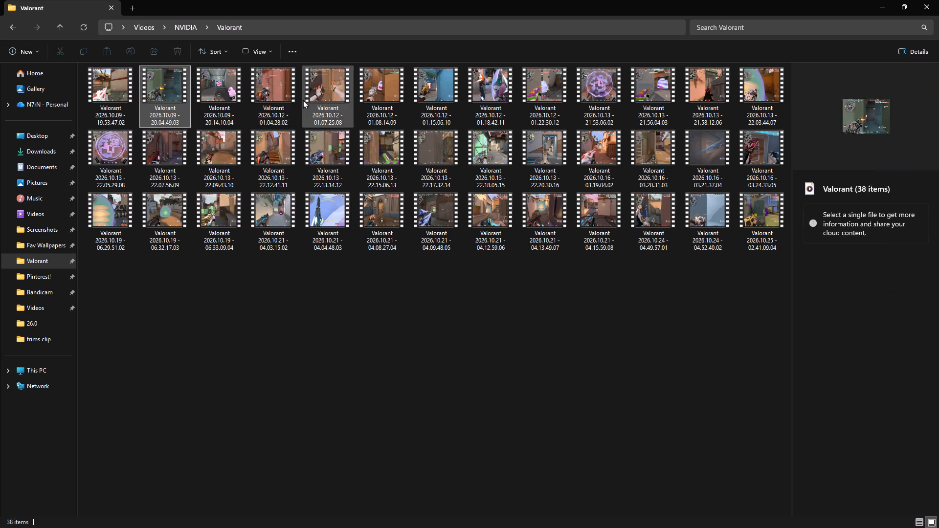
Play the clip Valorant 2026.10.09 - 20.14.10.04 in Media Player, skim through it to the end, and close the player.
click(164, 93)
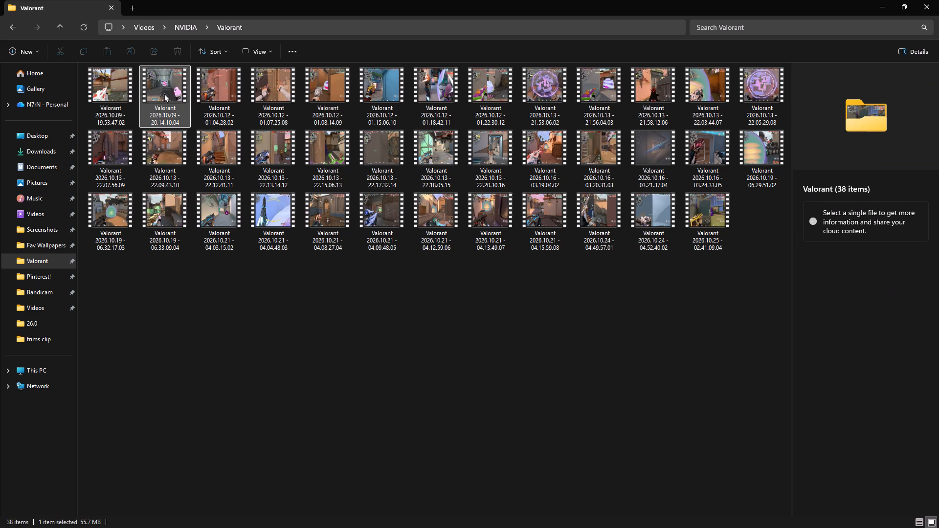
double_click(164, 93)
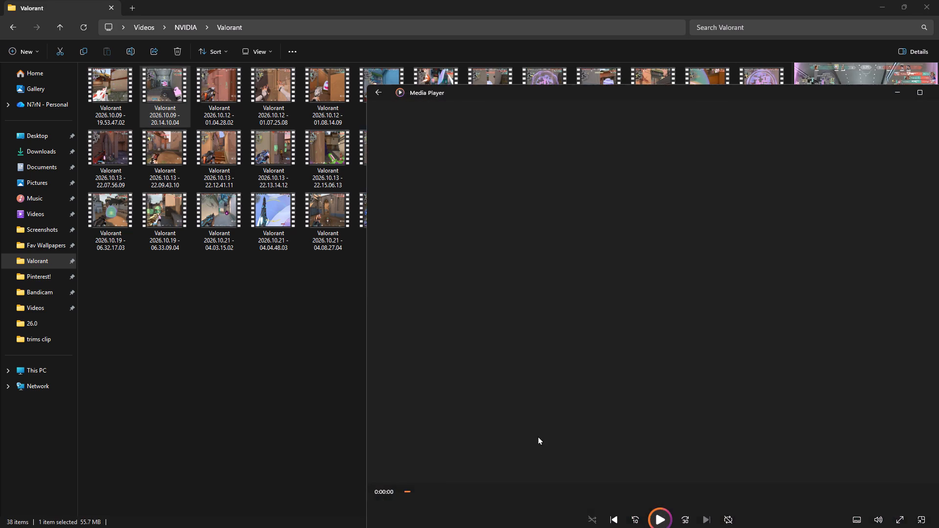
drag(650, 495, 690, 493)
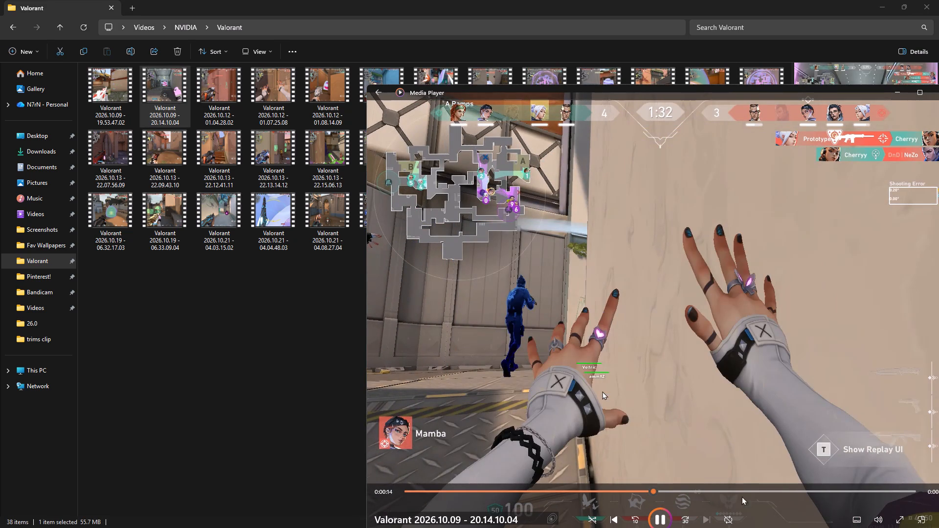
click(658, 513)
click(659, 515)
drag(748, 476, 784, 475)
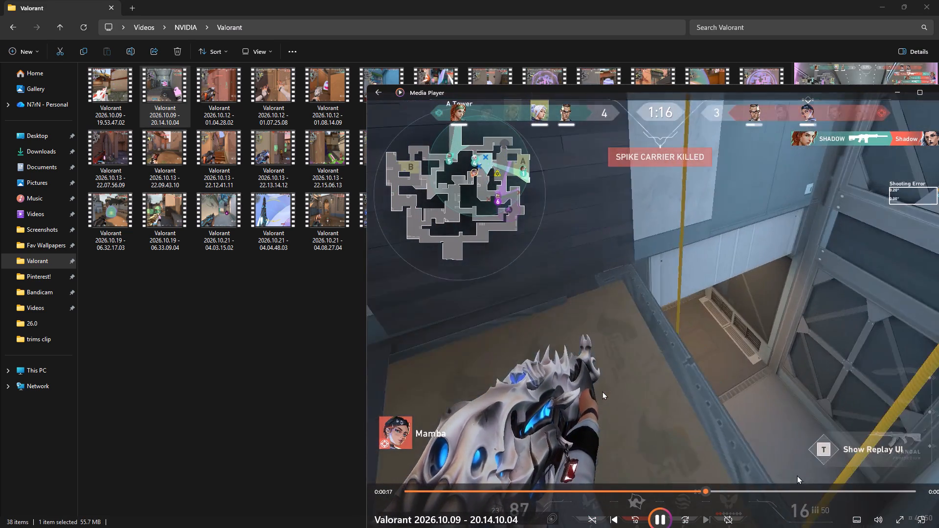
click(790, 485)
drag(824, 488, 848, 484)
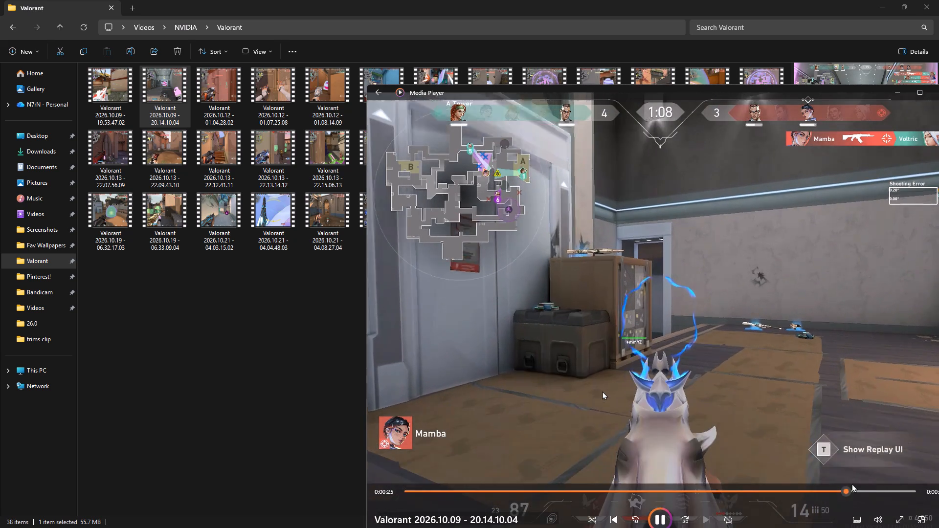
drag(857, 483, 869, 483)
drag(885, 486, 894, 488)
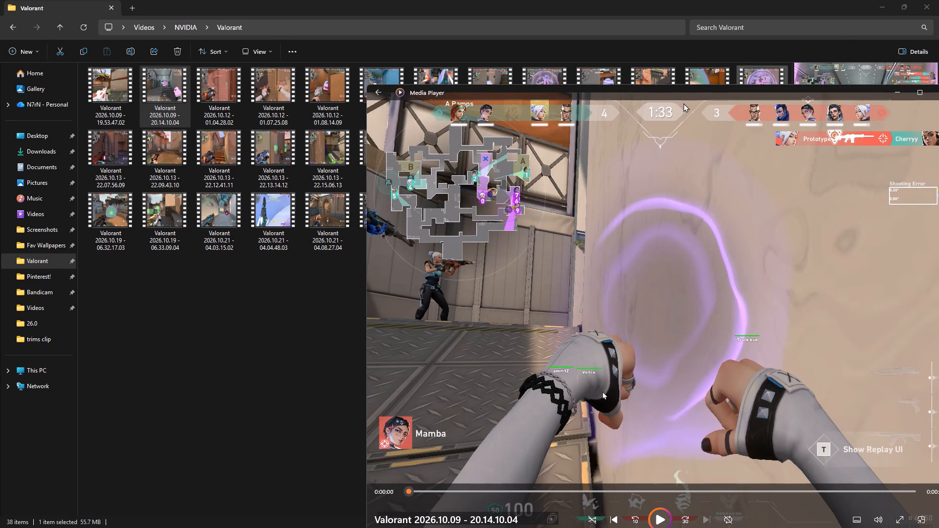
drag(649, 96, 491, 111)
click(783, 106)
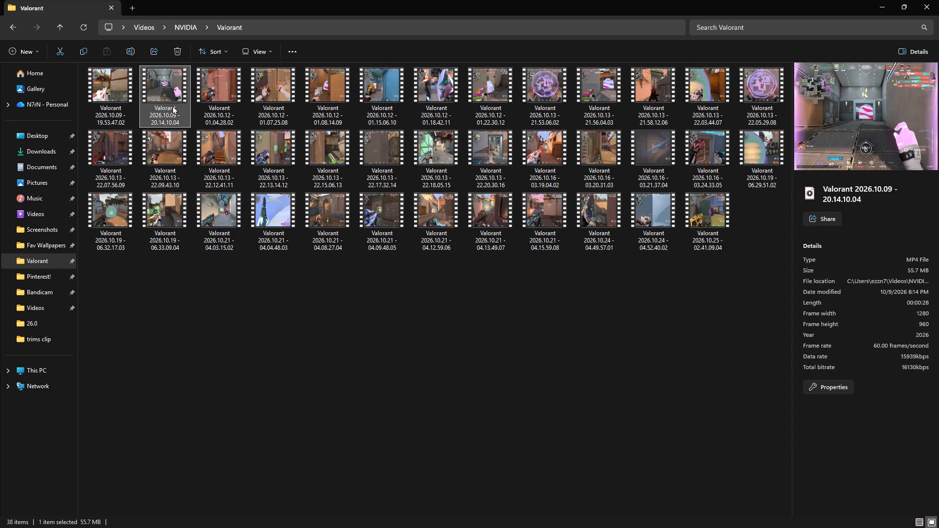
right_click(172, 106)
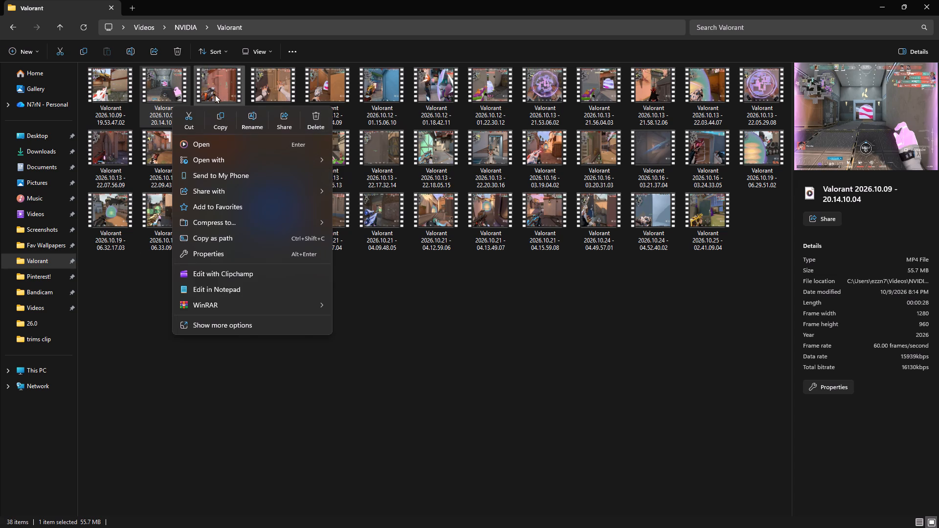
Delete the clip Valorant 2026.10.12 - 01.04.28.02.
click(215, 92)
right_click(215, 92)
click(354, 107)
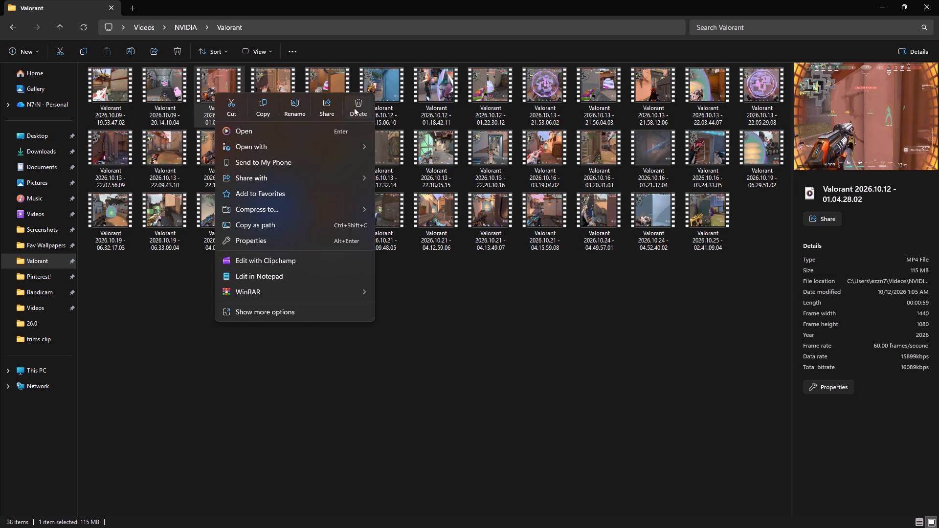
Delete the clip Valorant 2026.10.12 - 01.08.14.09.
click(230, 96)
click(287, 97)
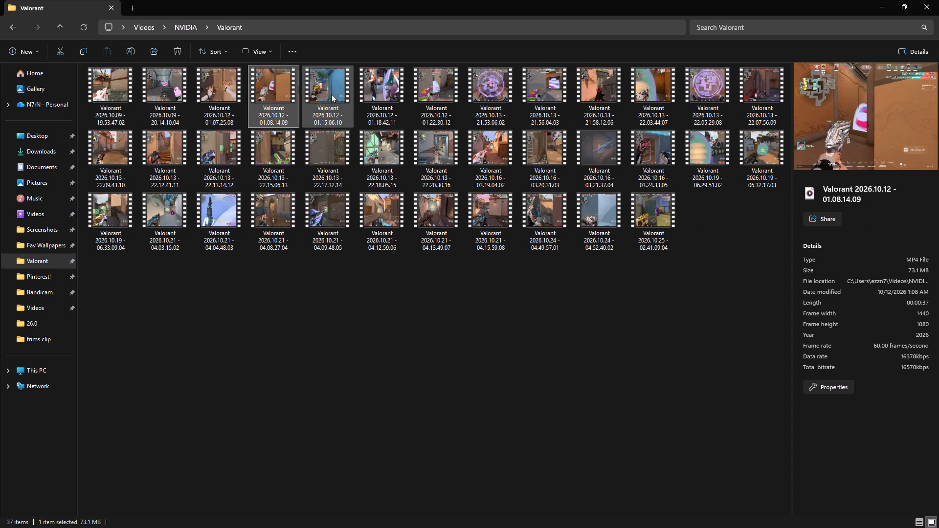
right_click(278, 93)
click(430, 114)
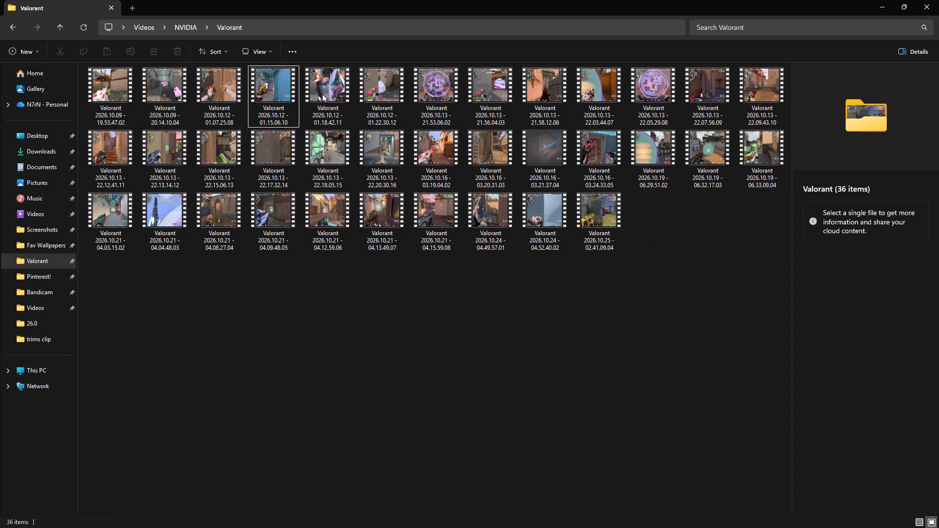
Examine the previews of the clips from 2026.10.12 - 01.18.42.11 through 2026.10.13 - 22.09.43.10, plus 2026.10.19 - 06.33.09.04.
click(322, 93)
click(390, 95)
click(425, 96)
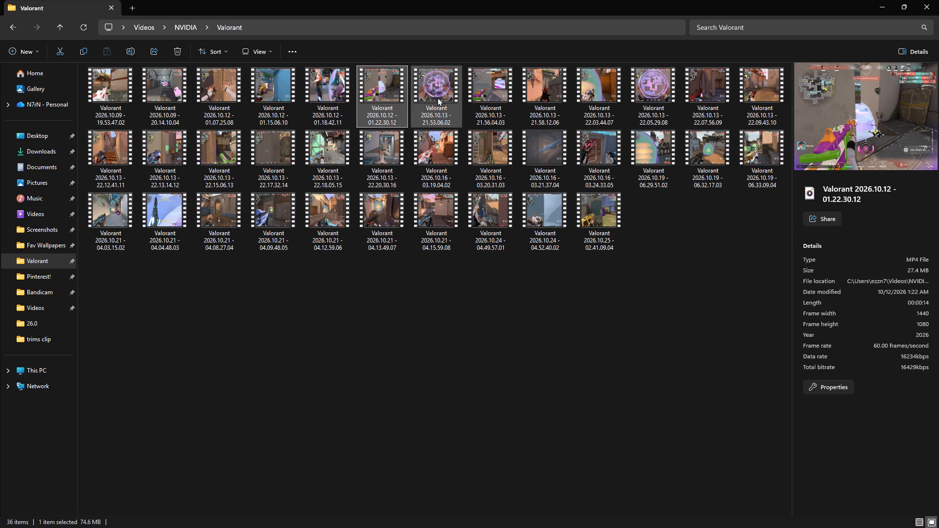
click(481, 103)
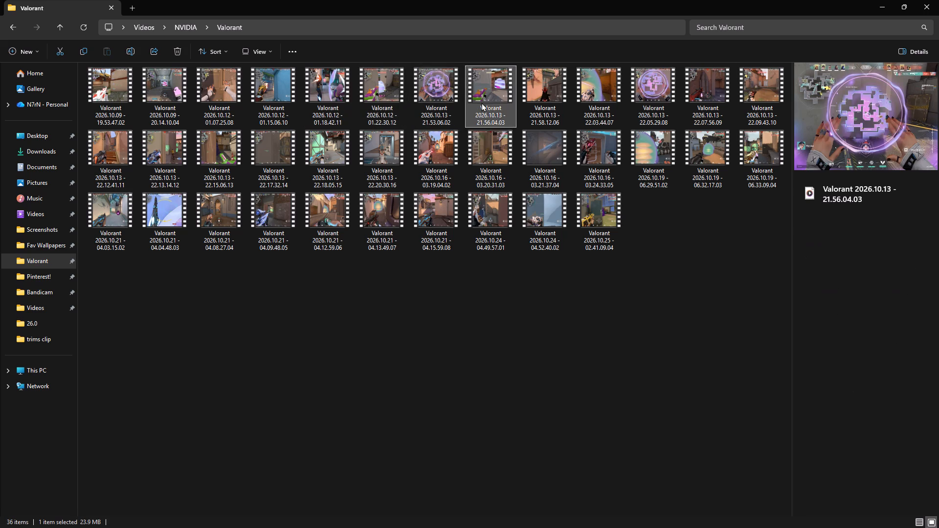
click(542, 103)
click(592, 104)
click(646, 104)
click(608, 99)
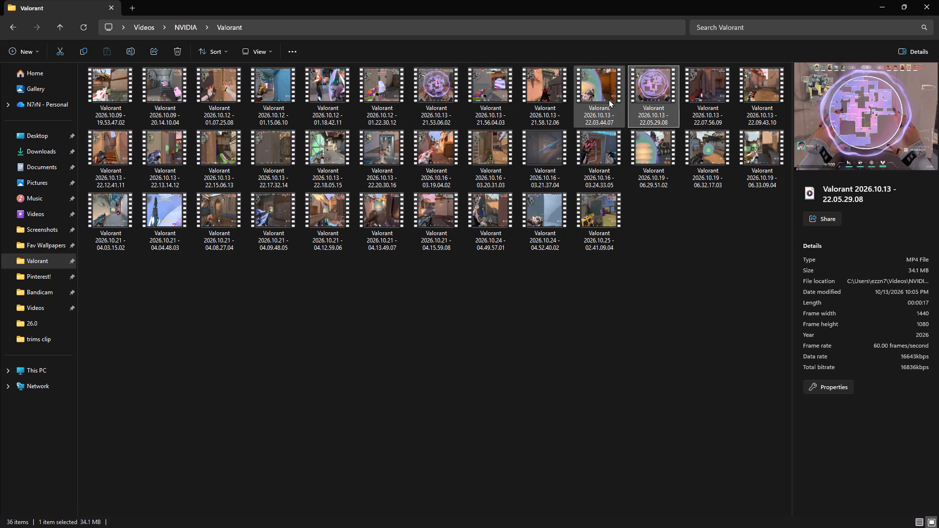
click(663, 102)
click(711, 100)
click(741, 102)
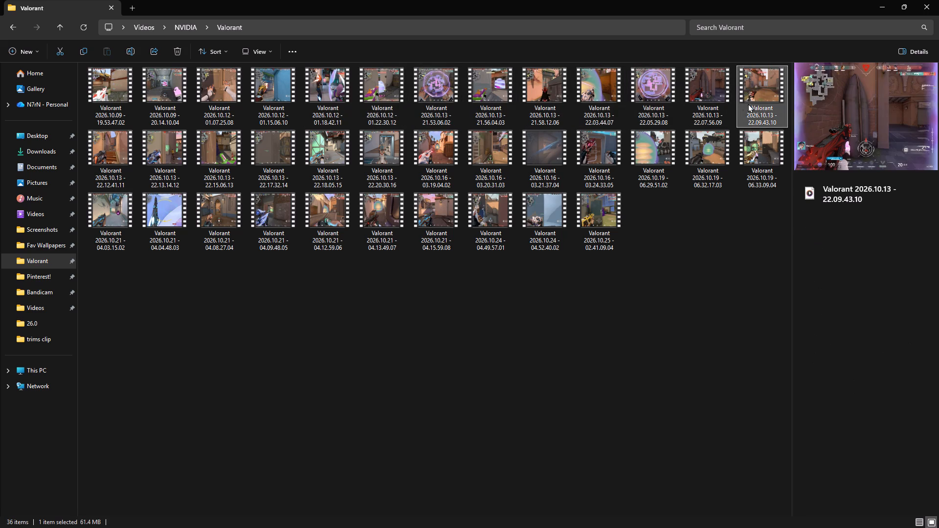
click(762, 143)
Delete the clip Valorant 2026.10.19 - 06.32.17.03.
click(706, 145)
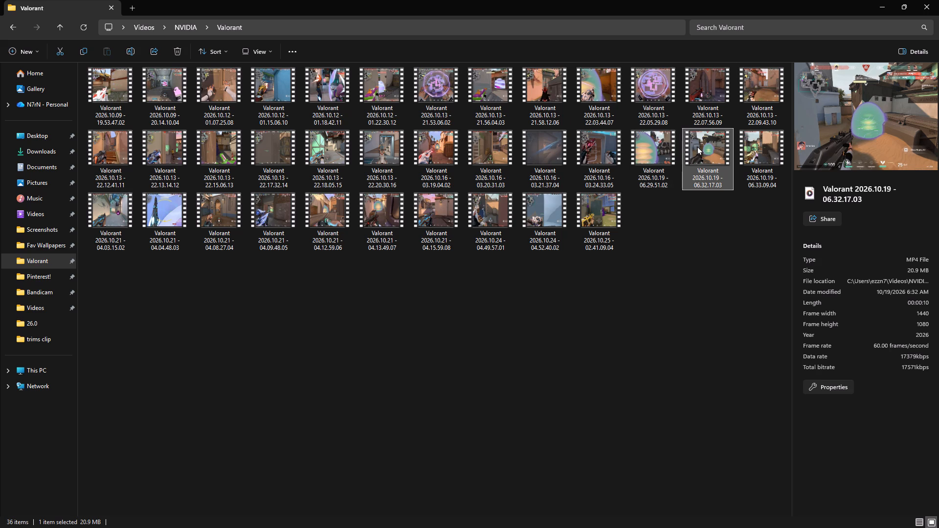
right_click(697, 146)
click(840, 167)
Play the clip Valorant 2026.10.19 - 06.29.51.02 in Media Player, skim through it, and close the player.
click(662, 150)
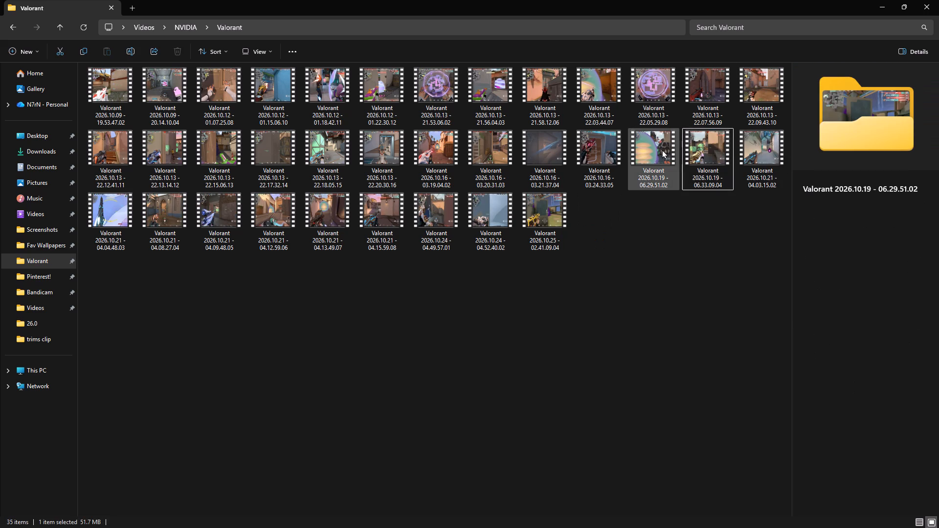
click(714, 155)
click(665, 155)
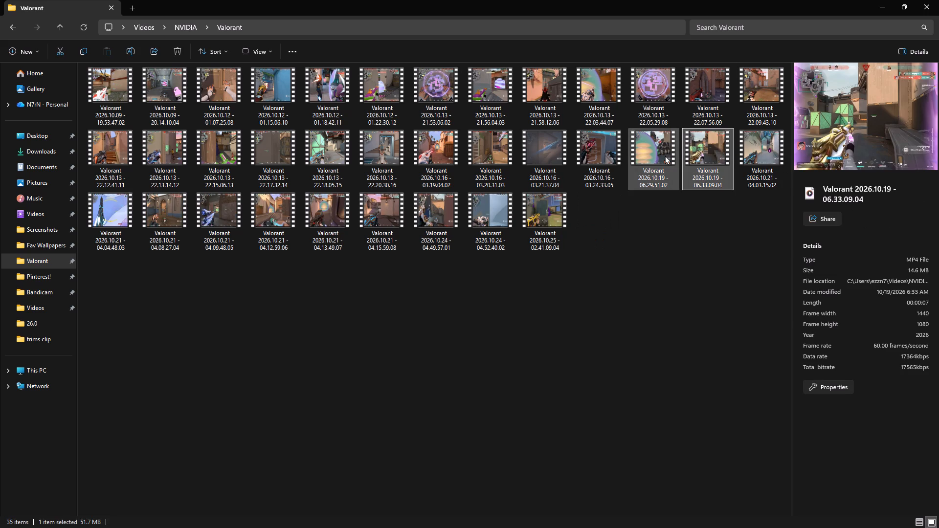
click(665, 155)
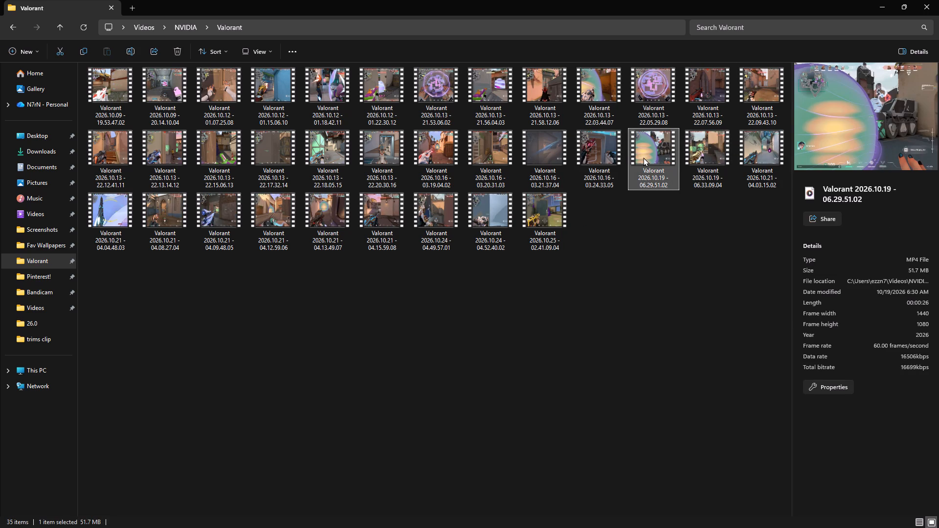
double_click(643, 157)
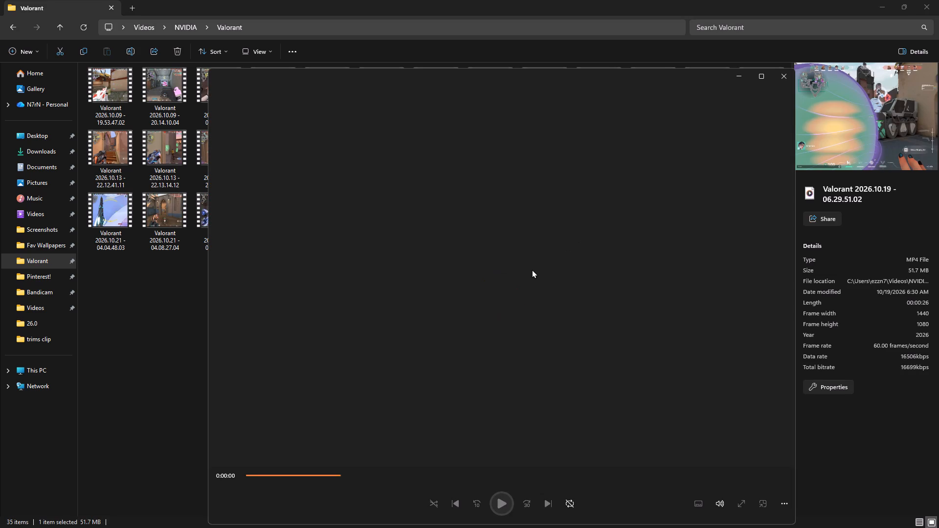
click(348, 471)
drag(409, 472, 426, 472)
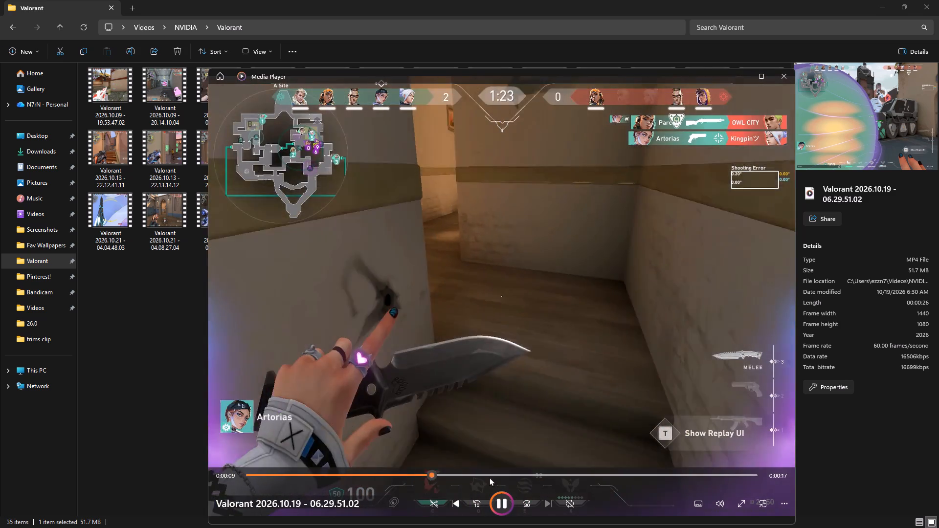
drag(500, 476, 529, 475)
drag(589, 475, 605, 475)
drag(640, 471, 649, 472)
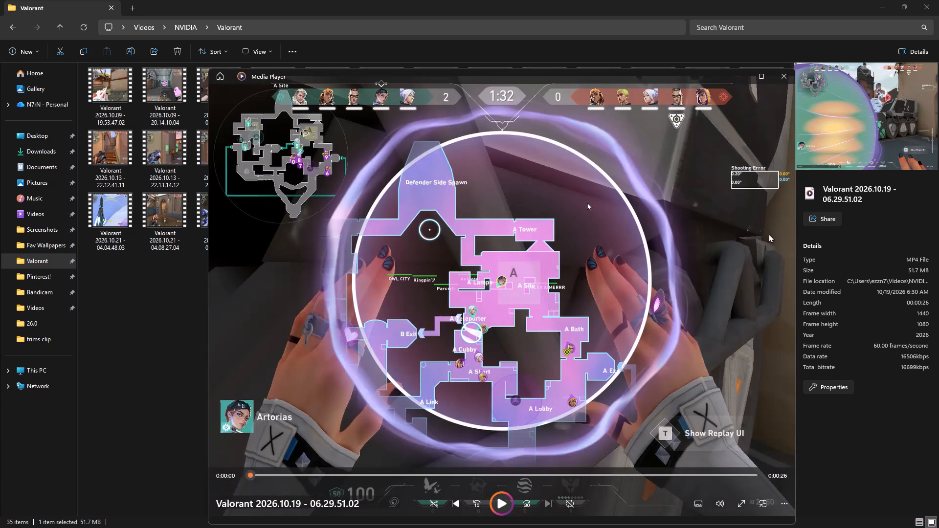
click(792, 77)
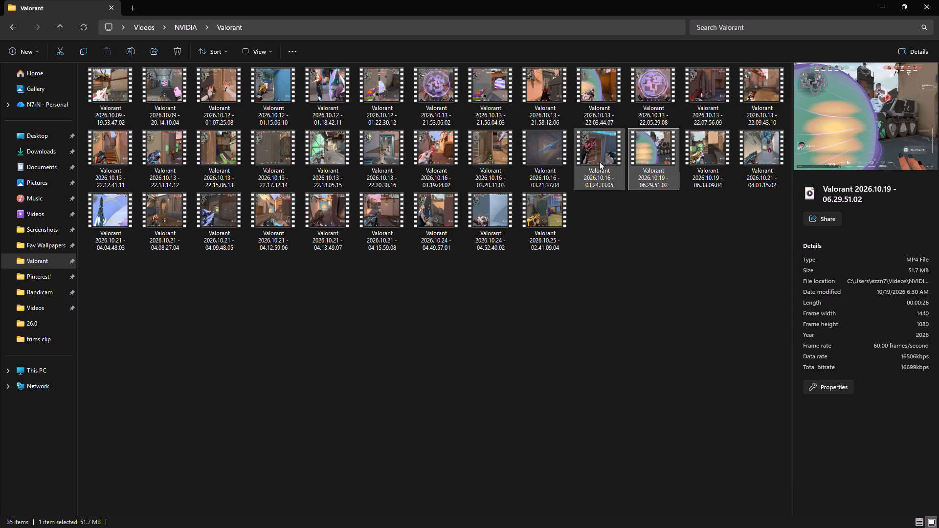
Check the previews of the 2026.10.16 clips and delete the clip Valorant 2026.10.16 - 03.19.04.02.
click(599, 161)
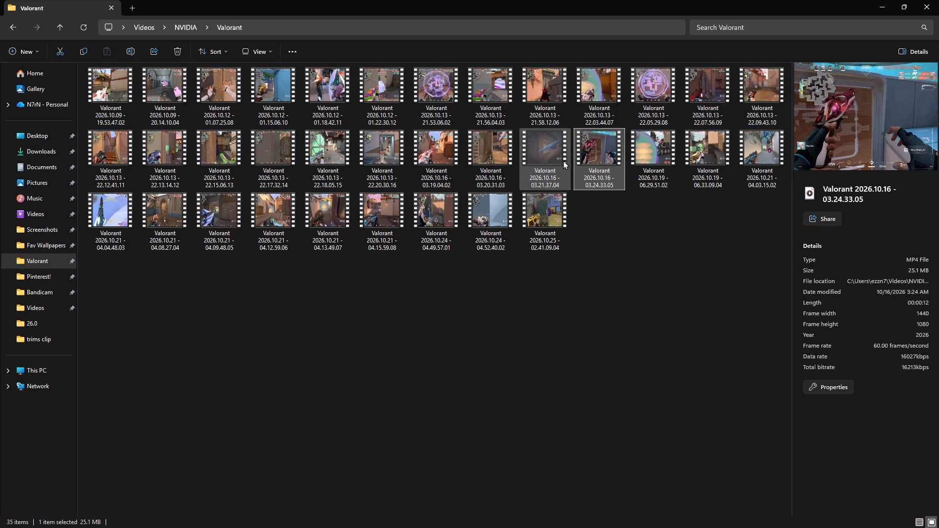
click(560, 160)
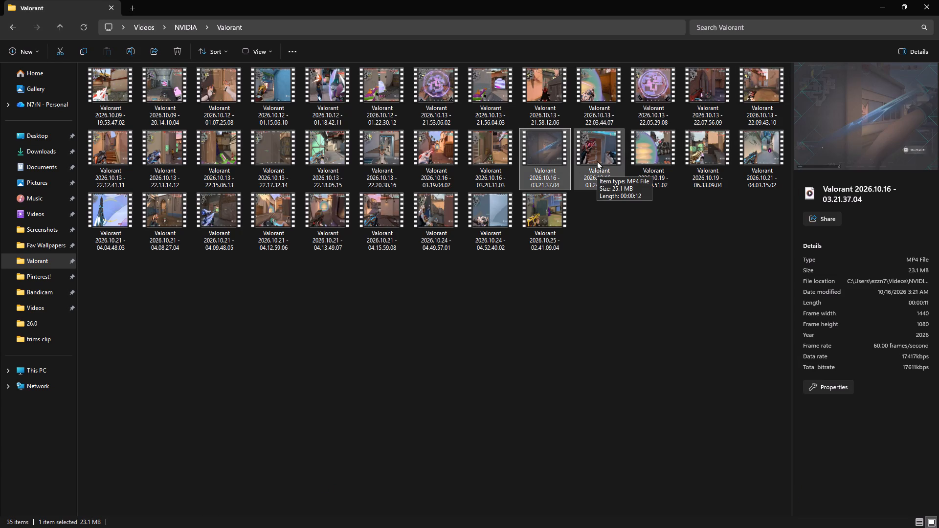
click(492, 155)
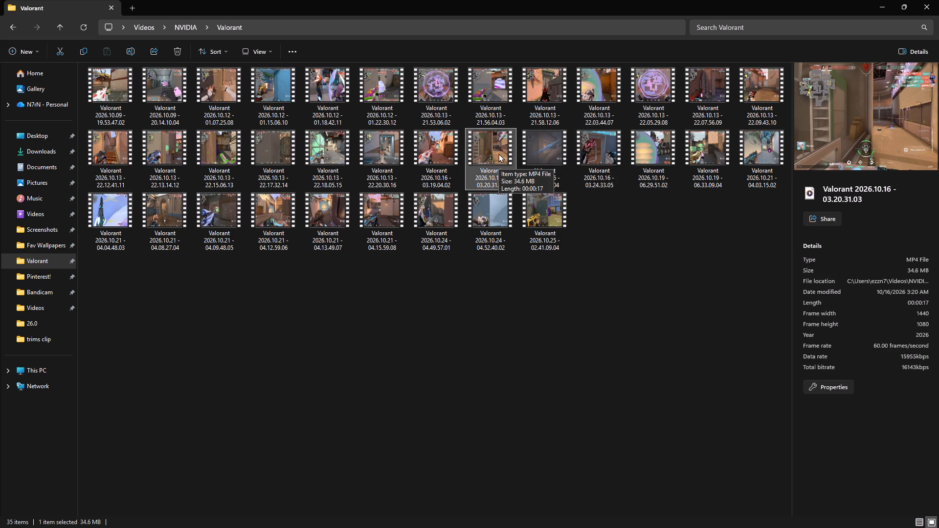
click(449, 148)
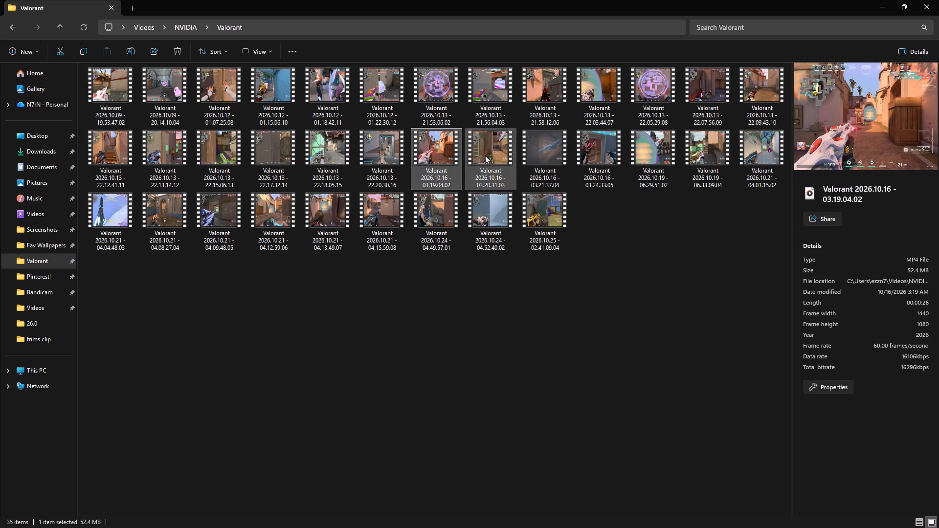
right_click(449, 150)
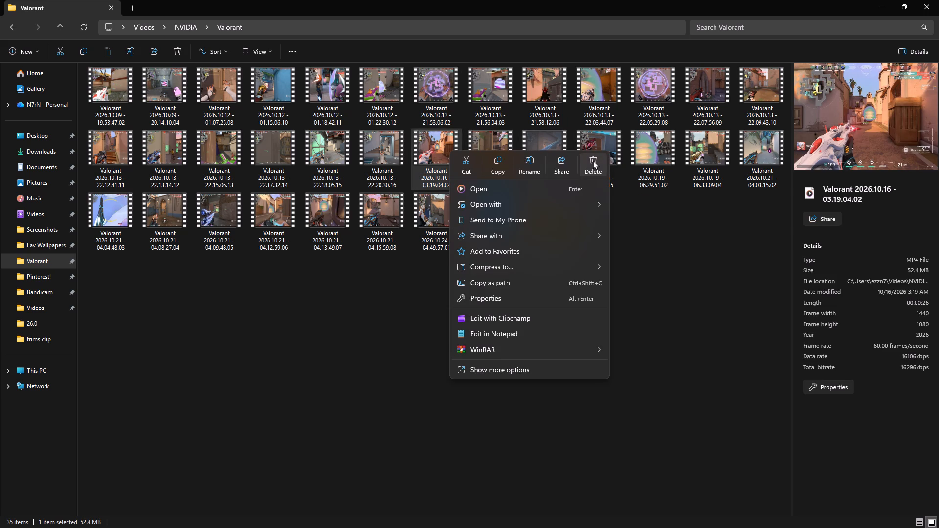
click(593, 160)
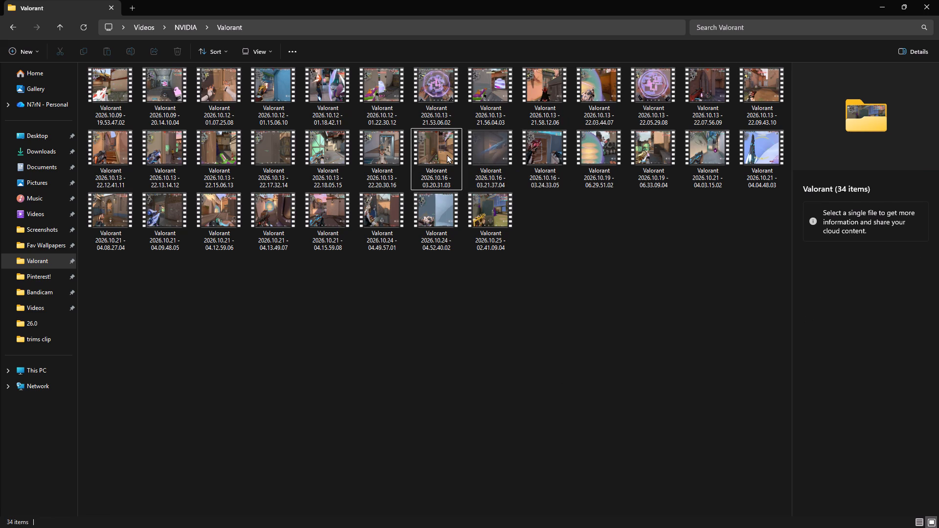
Play the clip Valorant 2026.10.16 - 03.20.31.03 briefly in Media Player, close the player, and delete the clip.
click(447, 154)
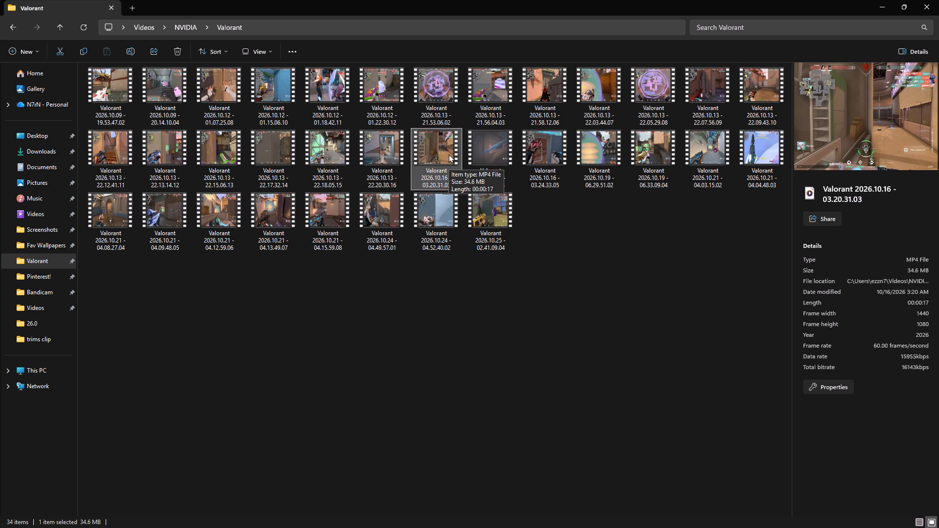
double_click(448, 154)
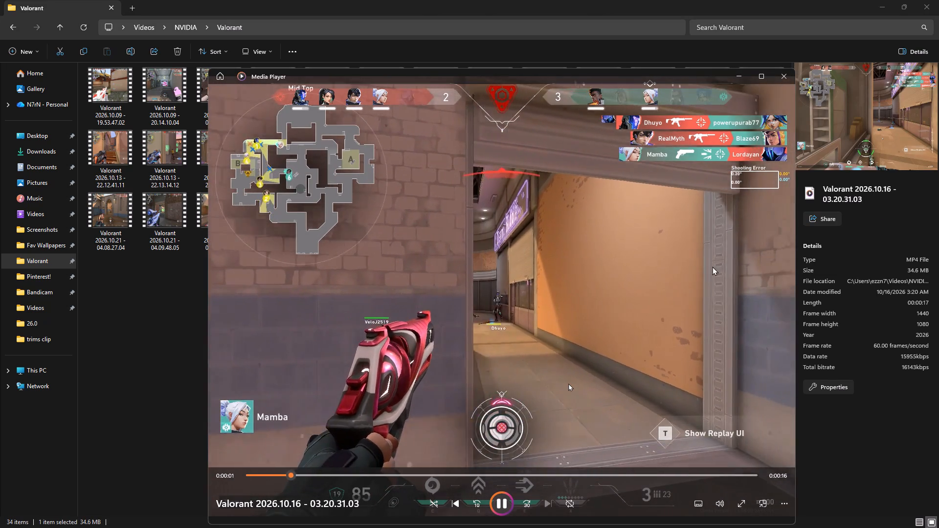
click(778, 78)
right_click(429, 162)
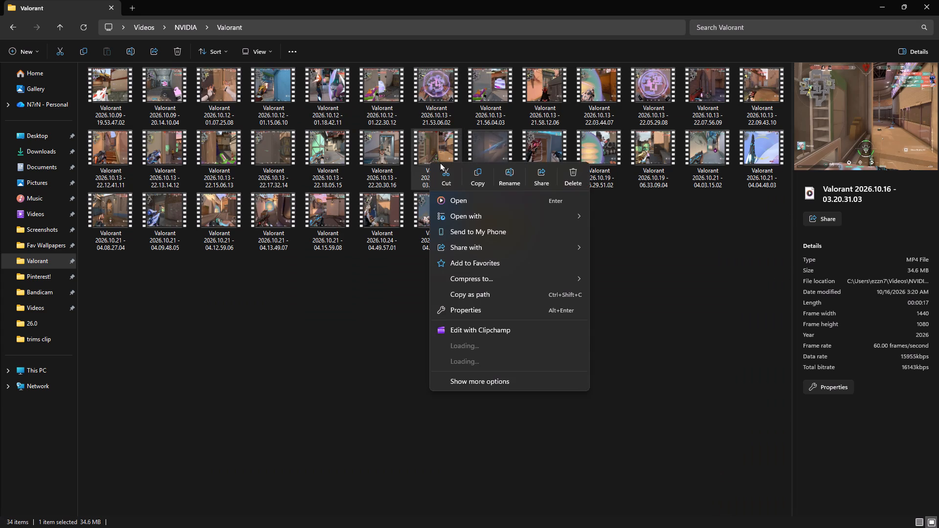
click(568, 176)
Play the clip Valorant 2026.10.16 - 03.21.37.04 in Media Player, skim ahead through it, and close the player.
double_click(446, 149)
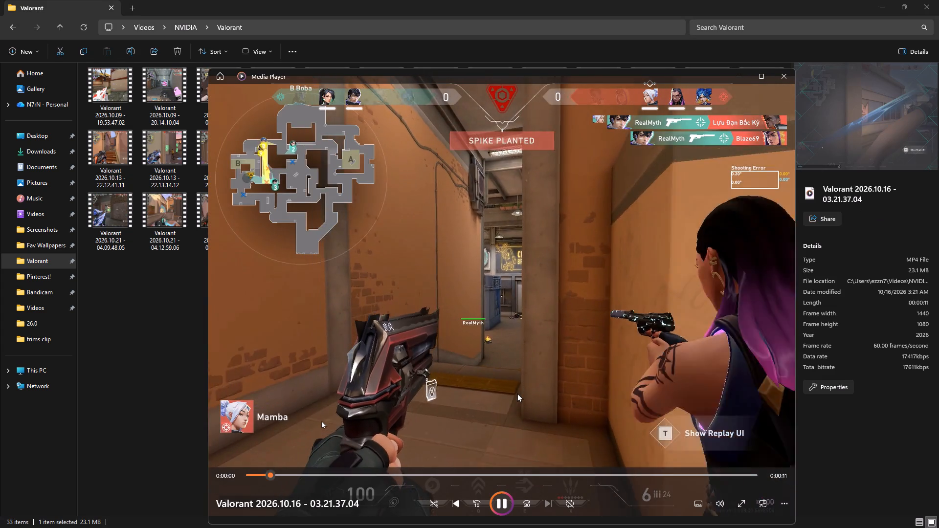
drag(531, 470, 548, 471)
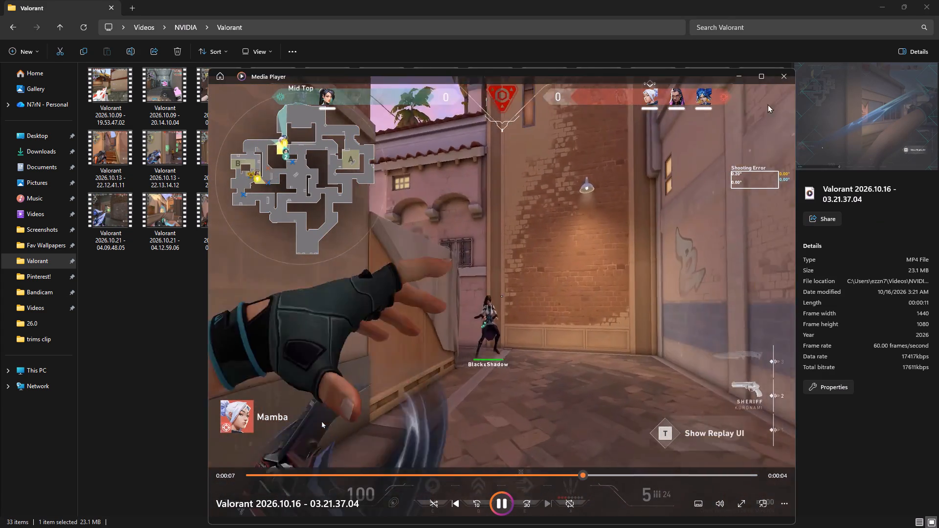
click(778, 83)
Delete the clip Valorant 2026.10.16 - 03.24.33.05.
click(494, 155)
right_click(494, 155)
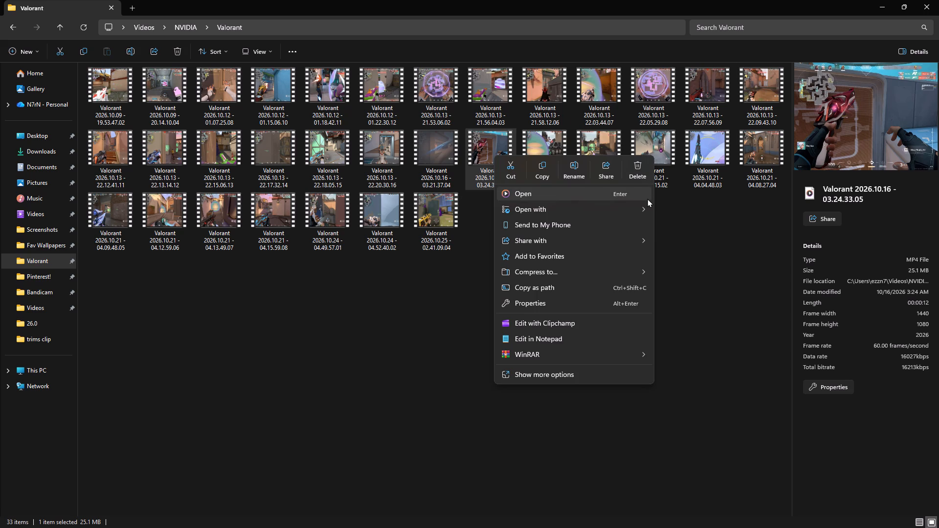
click(645, 170)
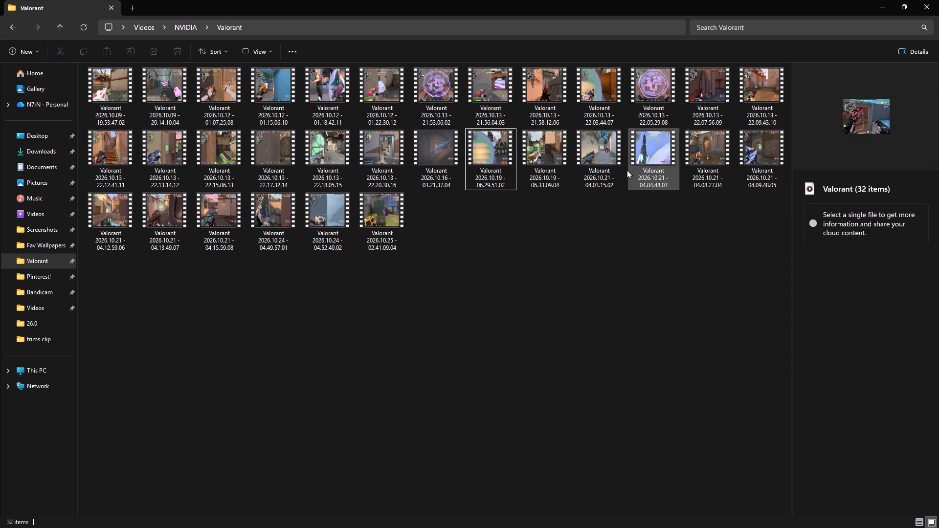
Preview the clips from 2026.10.19 - 06.29.51.02 onward, then play, skim and replay Valorant 2026.10.21 - 04.04.48.03 in Media Player and close it.
click(503, 153)
click(532, 155)
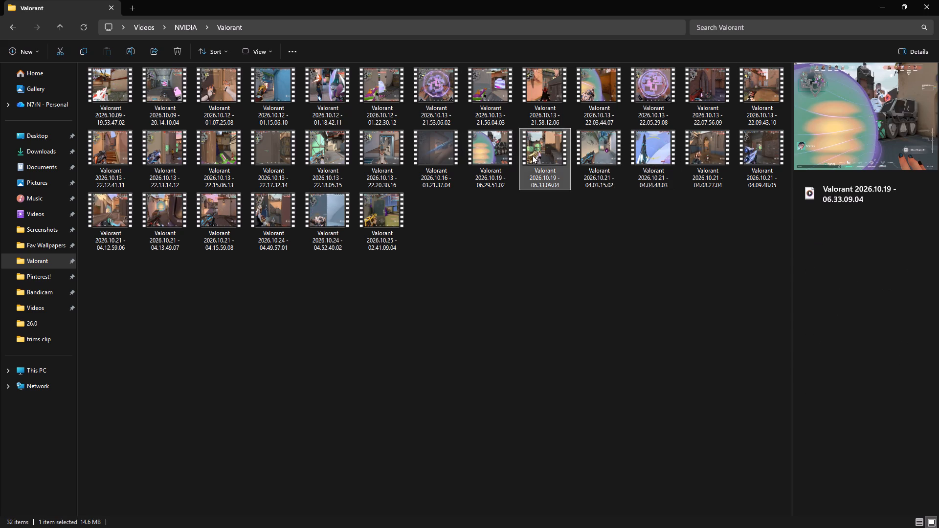
click(582, 162)
click(640, 160)
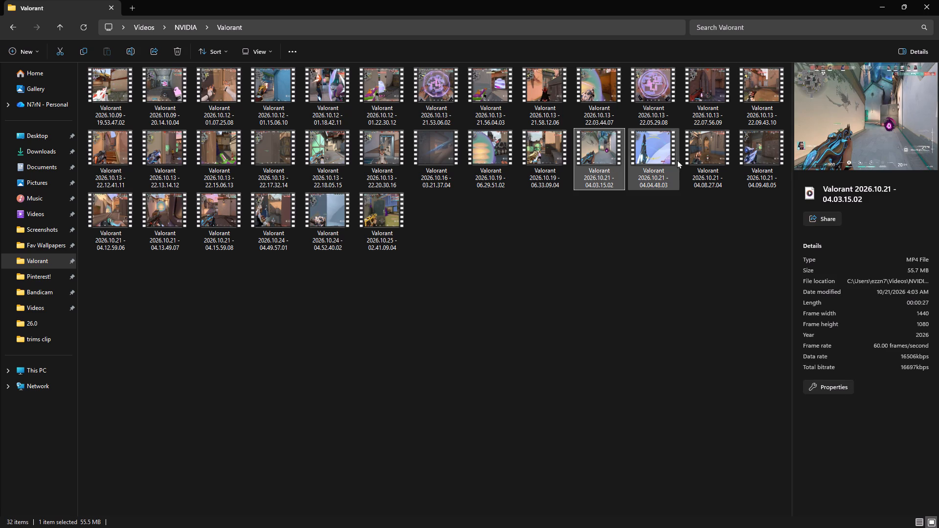
double_click(661, 157)
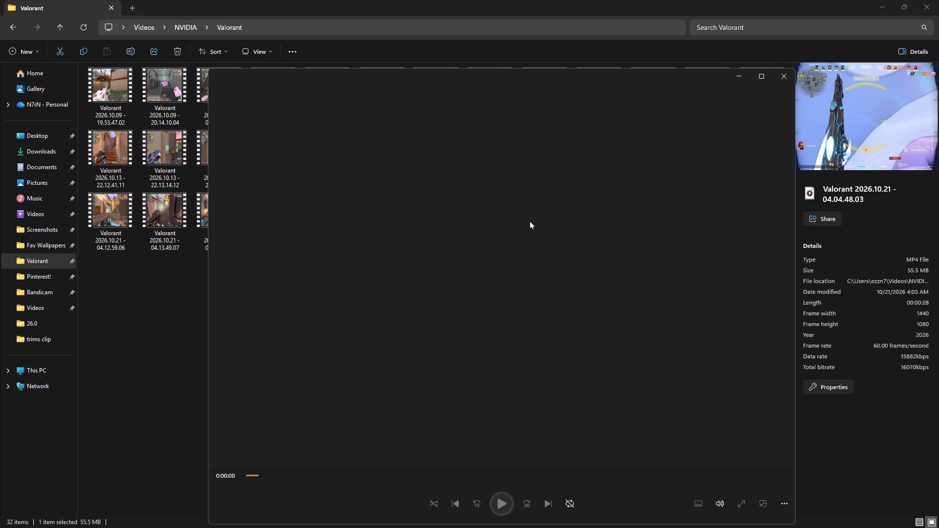
drag(394, 465, 427, 465)
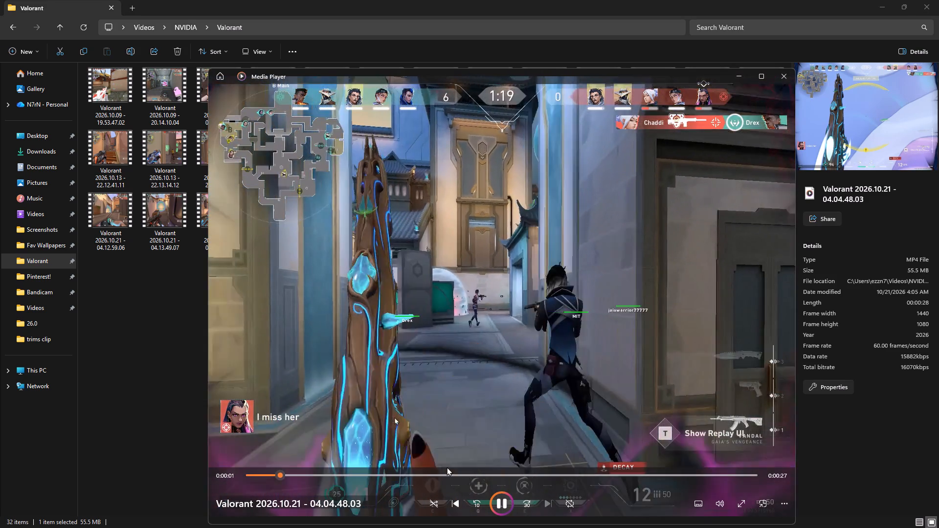
drag(446, 467, 473, 474)
drag(505, 474, 516, 473)
drag(491, 472, 536, 472)
drag(559, 472, 576, 472)
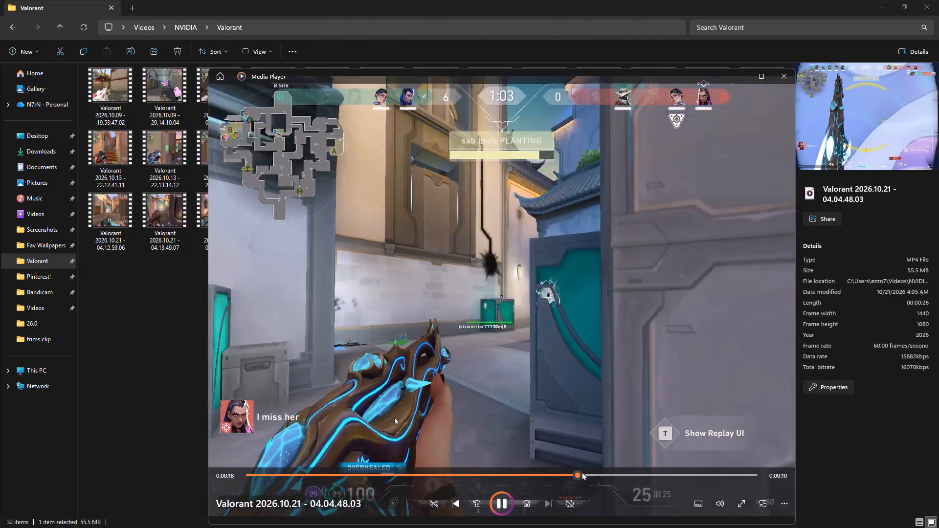
drag(598, 469, 610, 469)
drag(632, 467, 640, 467)
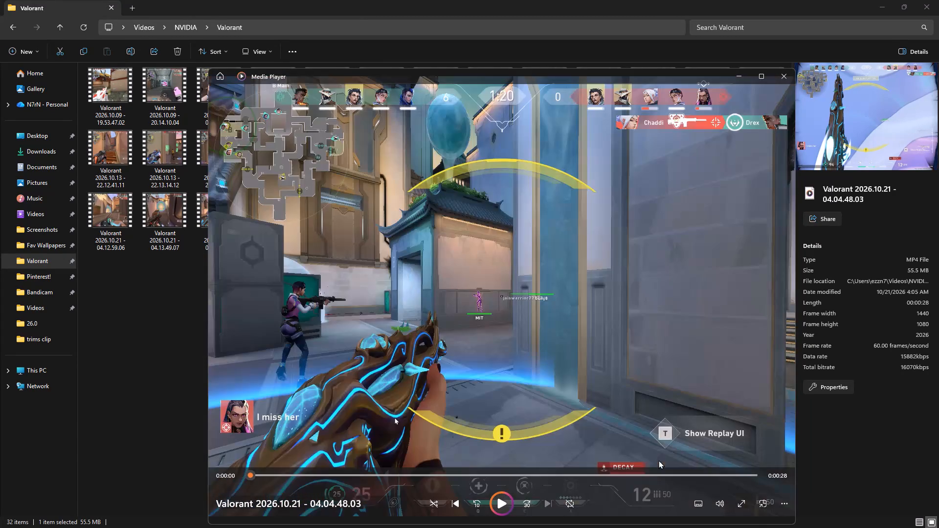
click(507, 506)
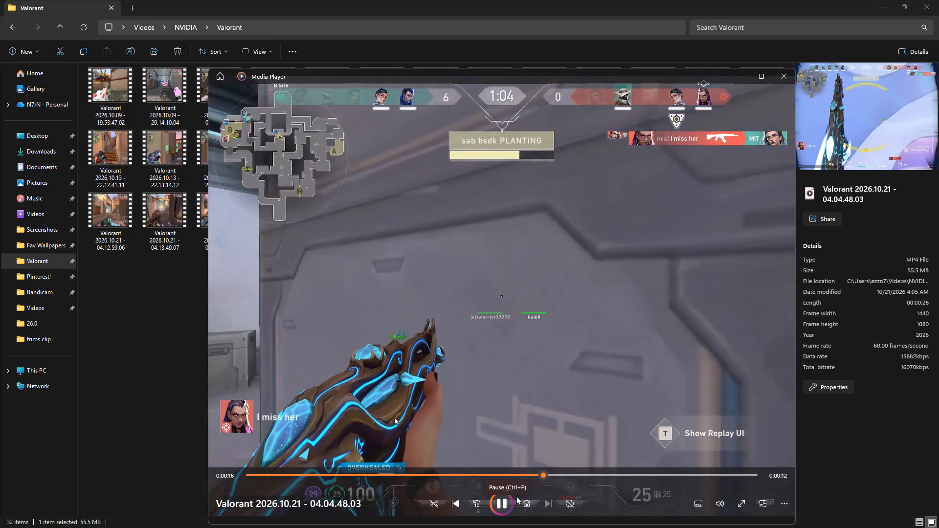
click(779, 80)
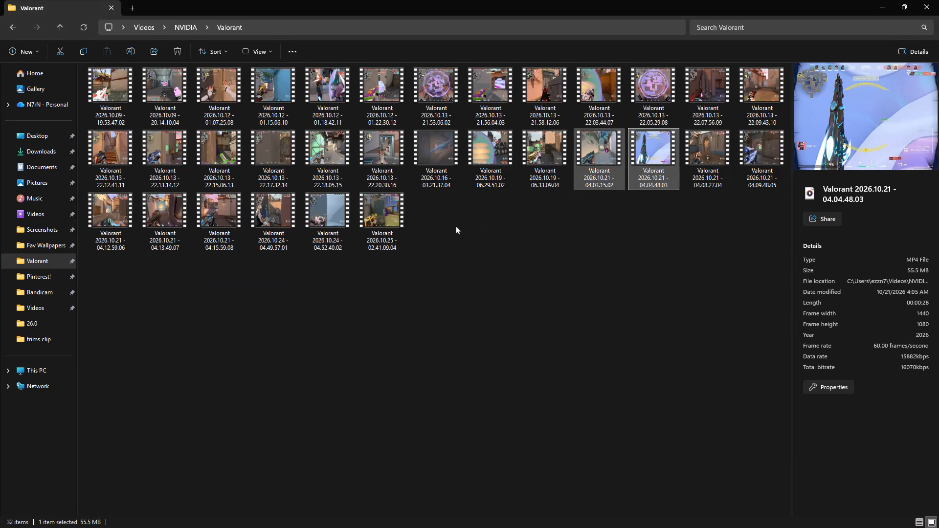
Play the clips Valorant 2026.10.24 - 04.52.40.02 and 2026.10.24 - 04.49.57.01 in Media Player, closing the player after each.
click(321, 219)
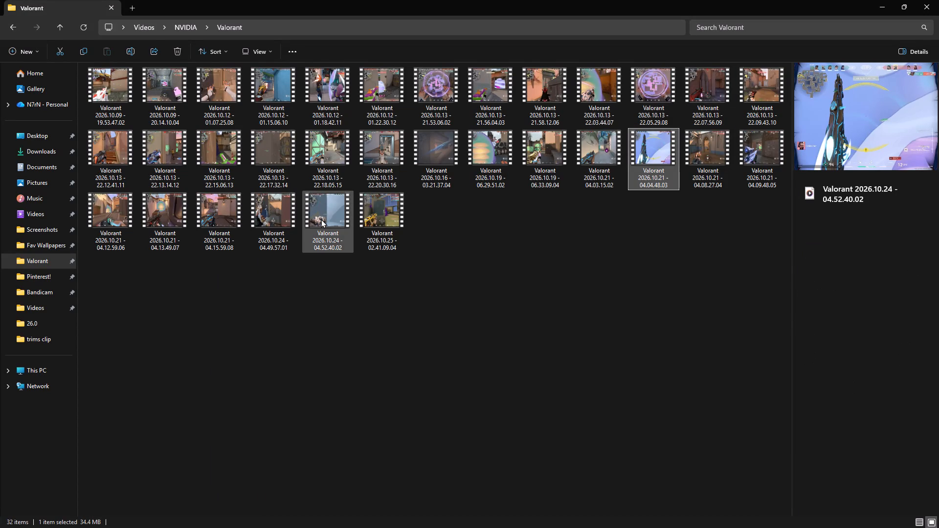
double_click(321, 219)
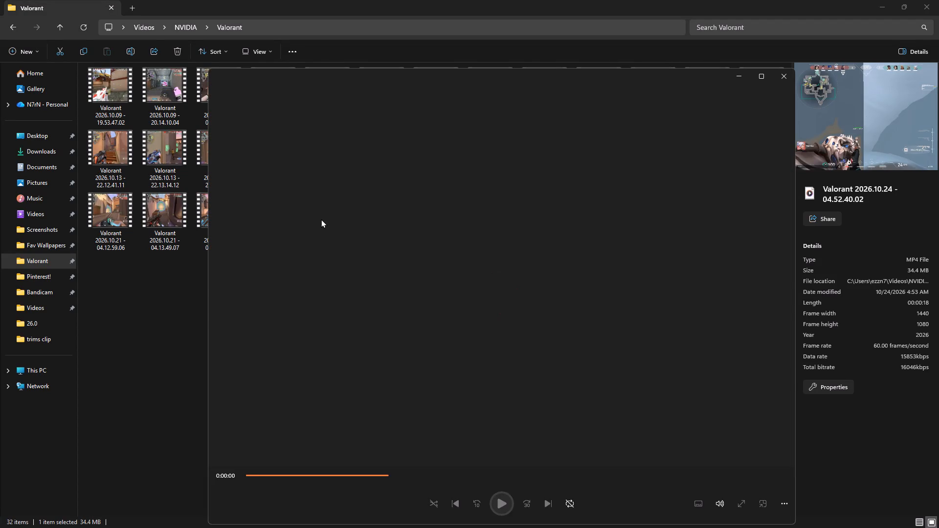
drag(465, 474, 508, 473)
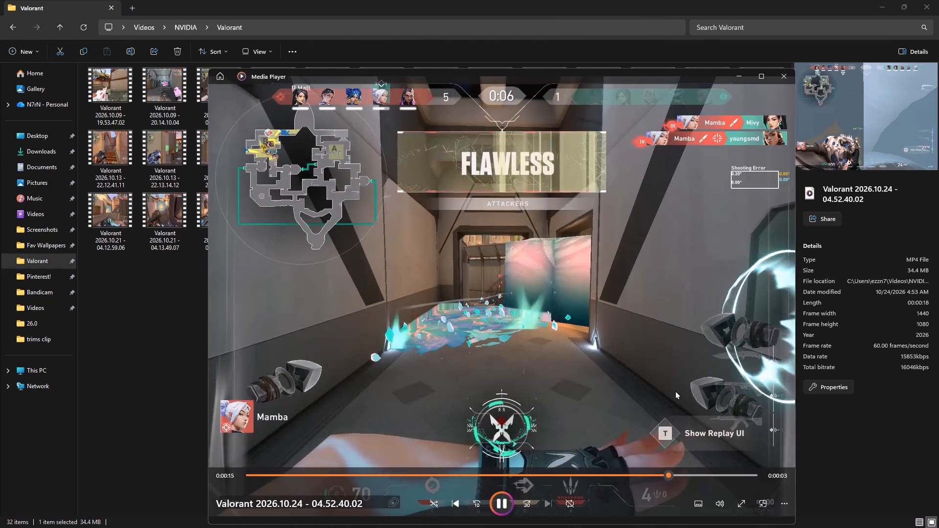
click(780, 74)
click(296, 222)
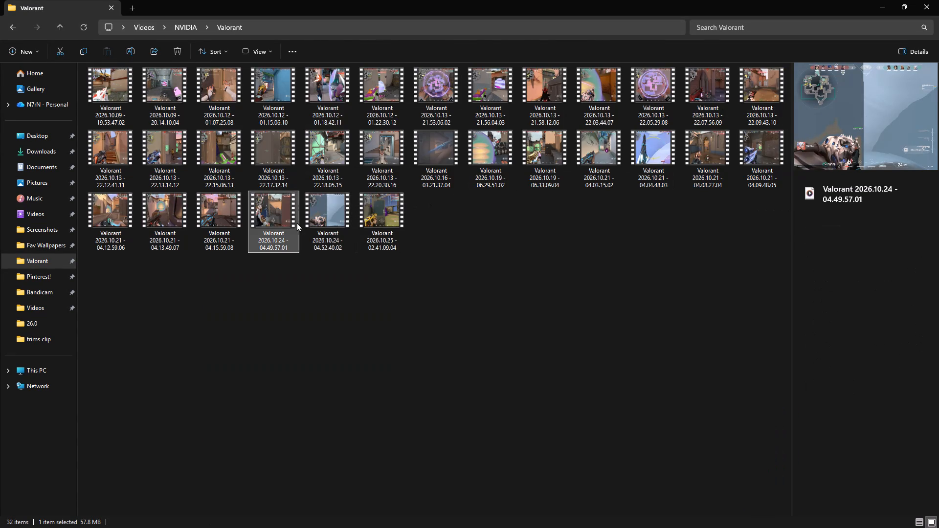
double_click(296, 222)
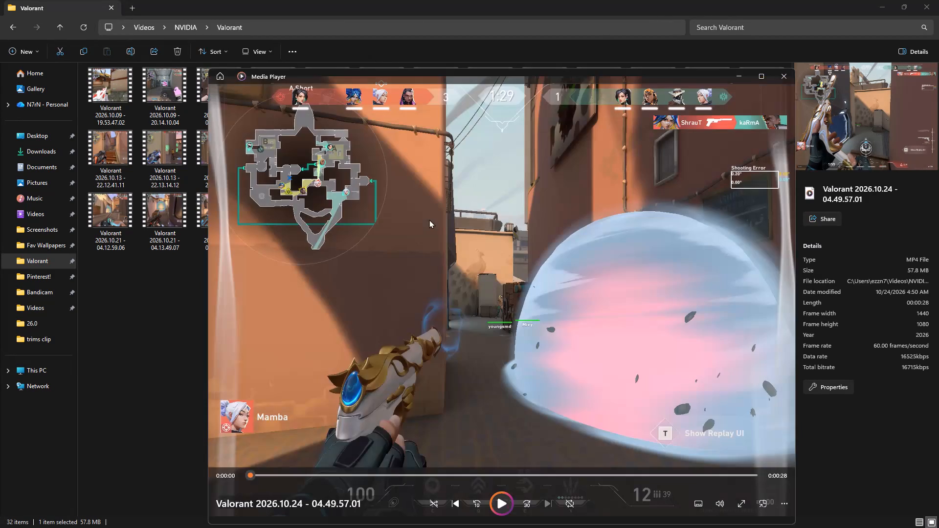
click(784, 72)
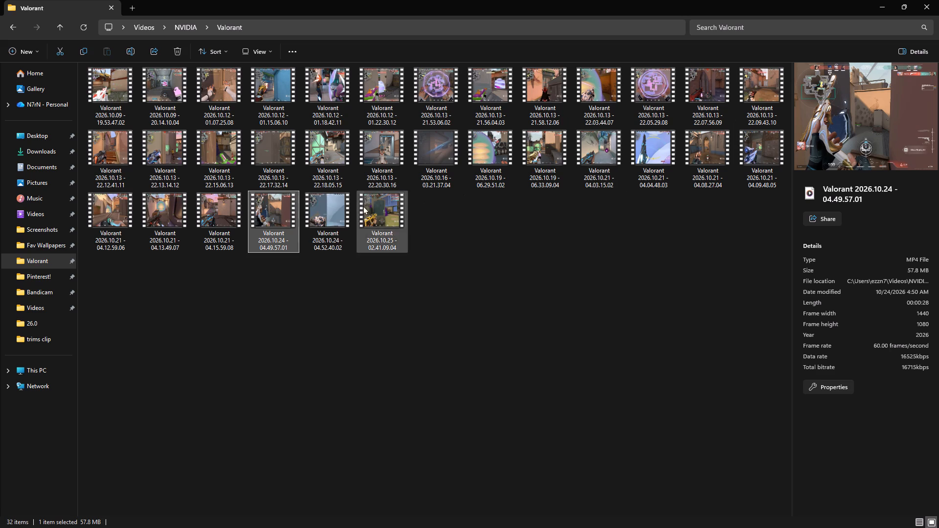
Play the clips Valorant 2026.10.21 - 04.15.59.08 and 2026.10.21 - 04.13.49.07 in Media Player, closing the player after each.
click(247, 218)
double_click(237, 218)
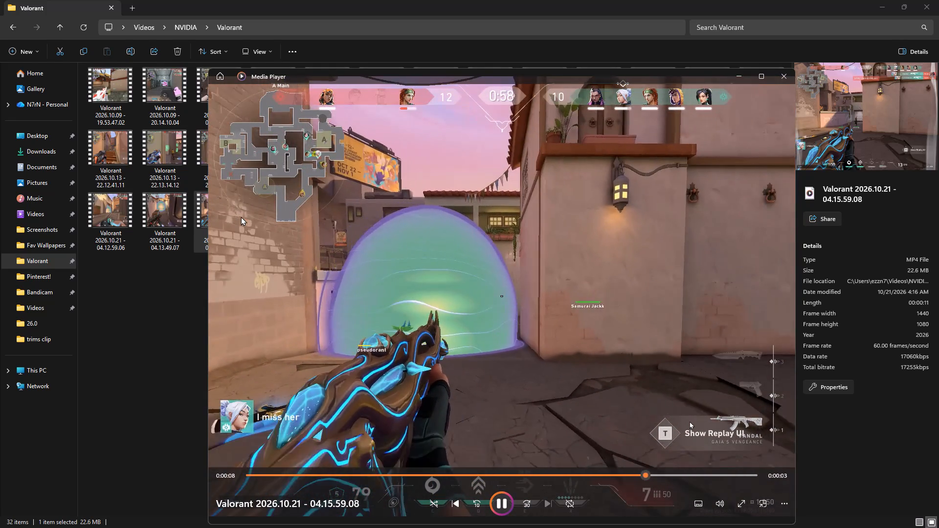
click(784, 77)
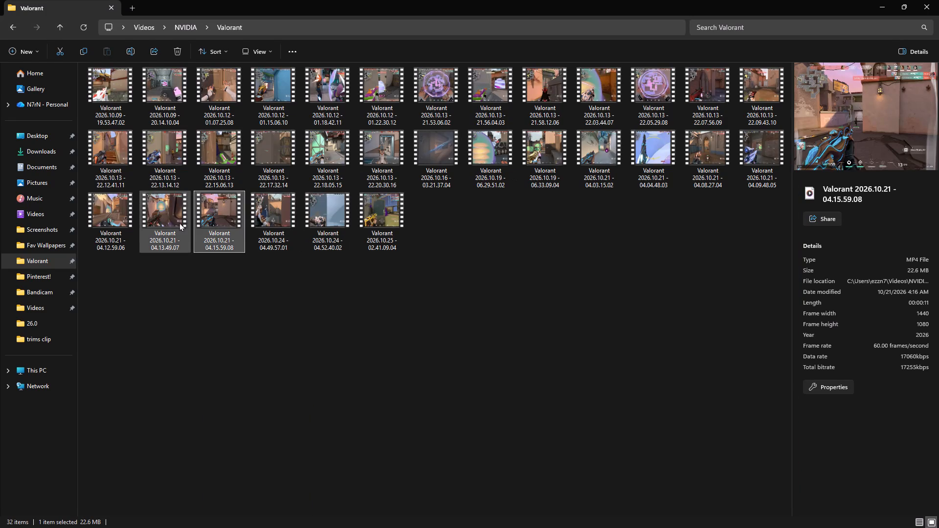
double_click(172, 222)
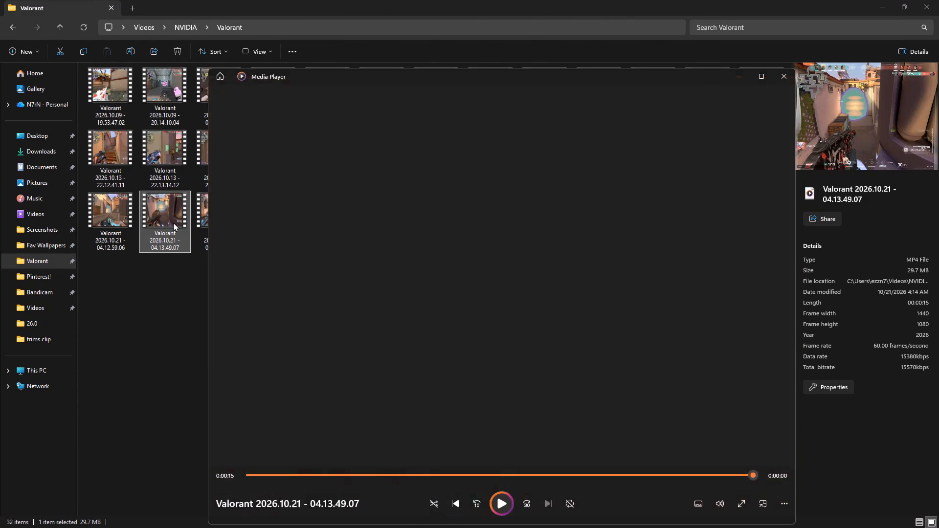
click(776, 79)
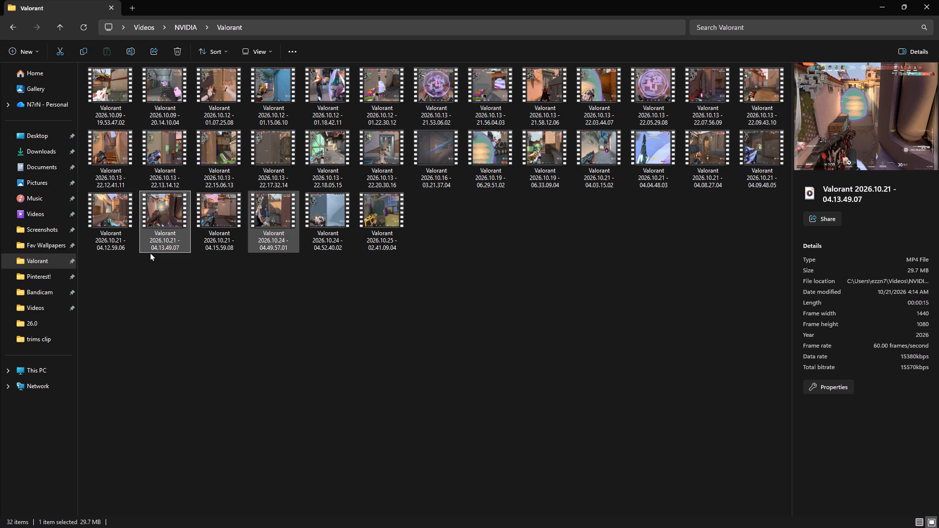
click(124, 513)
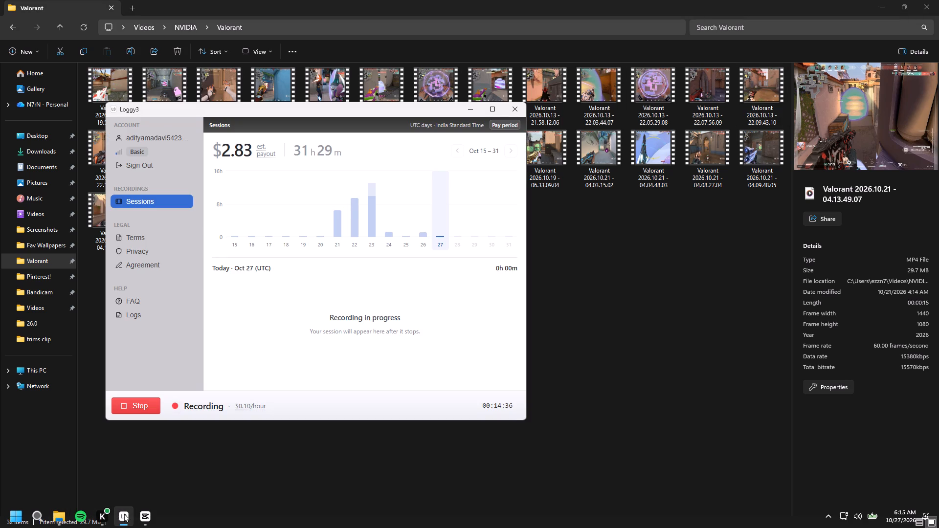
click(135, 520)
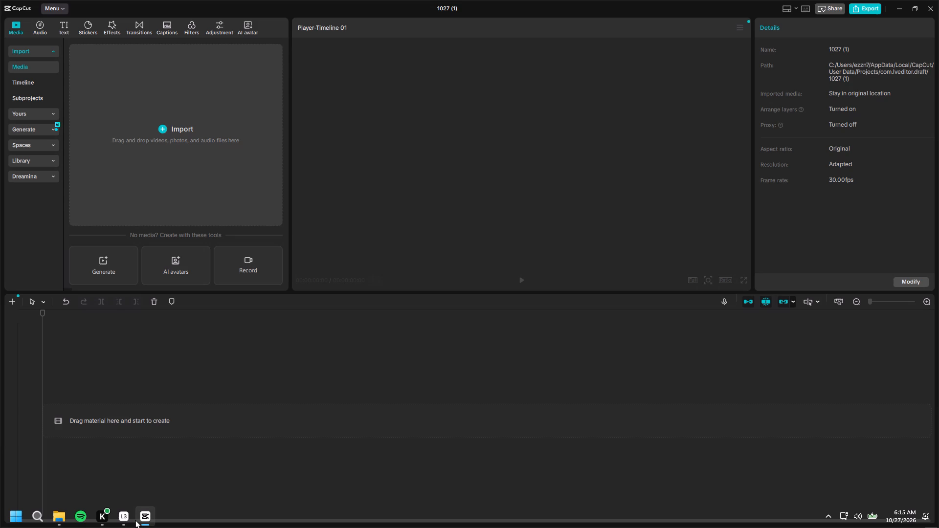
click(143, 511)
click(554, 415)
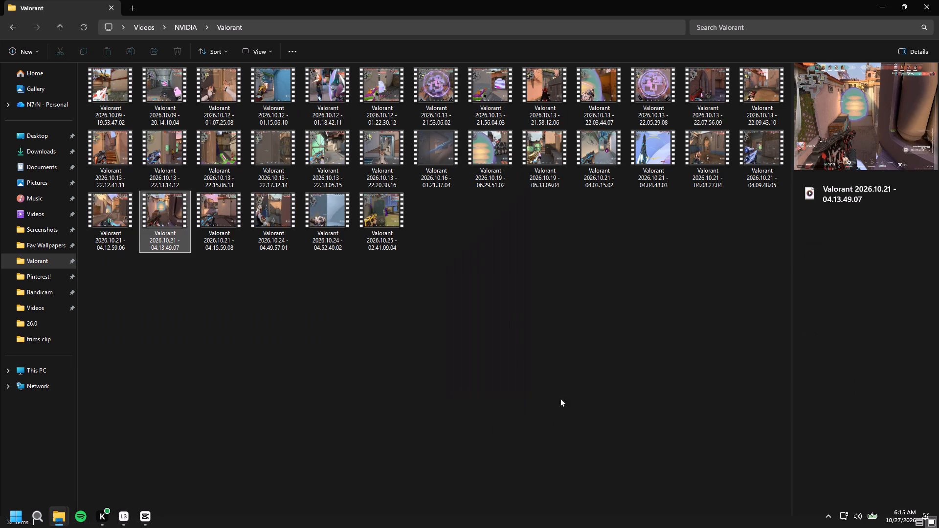
Play the clip Valorant 2026.10.13 - 22.18.05.15 in Media Player and close the player.
click(364, 166)
click(334, 170)
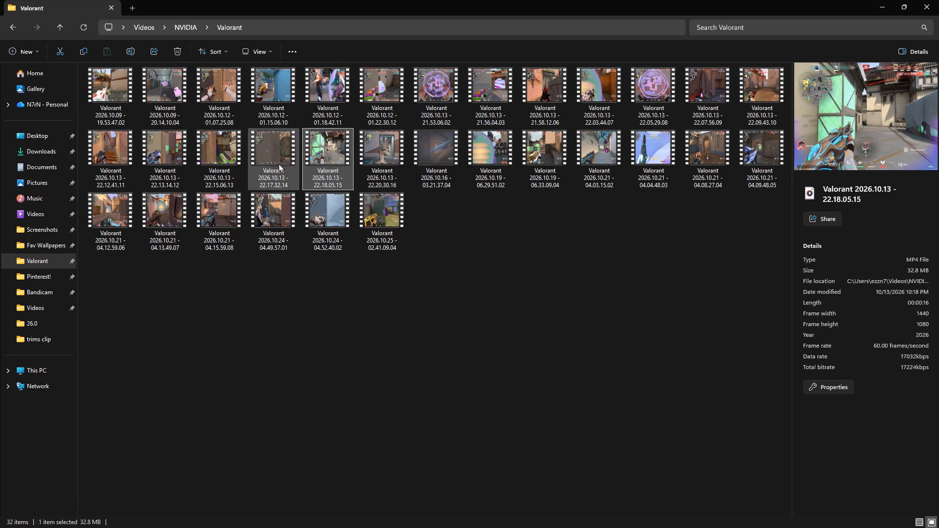
double_click(322, 163)
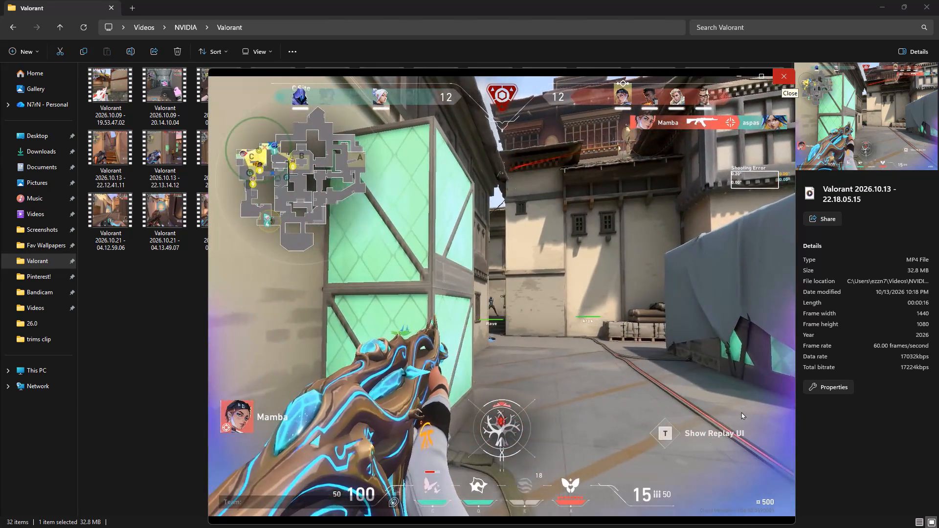
click(782, 73)
Delete the clip Valorant 2026.10.13 - 22.18.05.15.
right_click(343, 145)
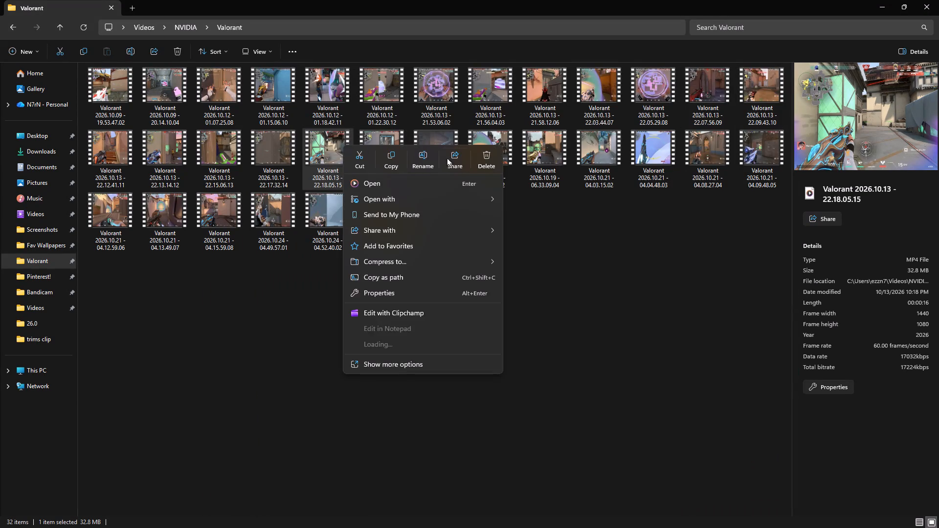
click(485, 166)
Play and skim the clip Valorant 2026.10.13 - 22.17.32.14 in Media Player, closing the player when done.
click(287, 152)
double_click(287, 152)
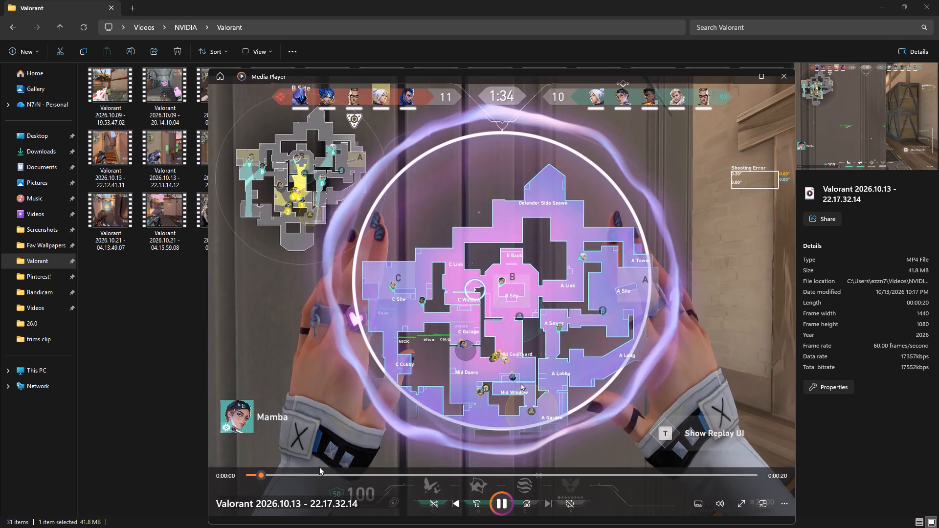
drag(319, 471, 373, 476)
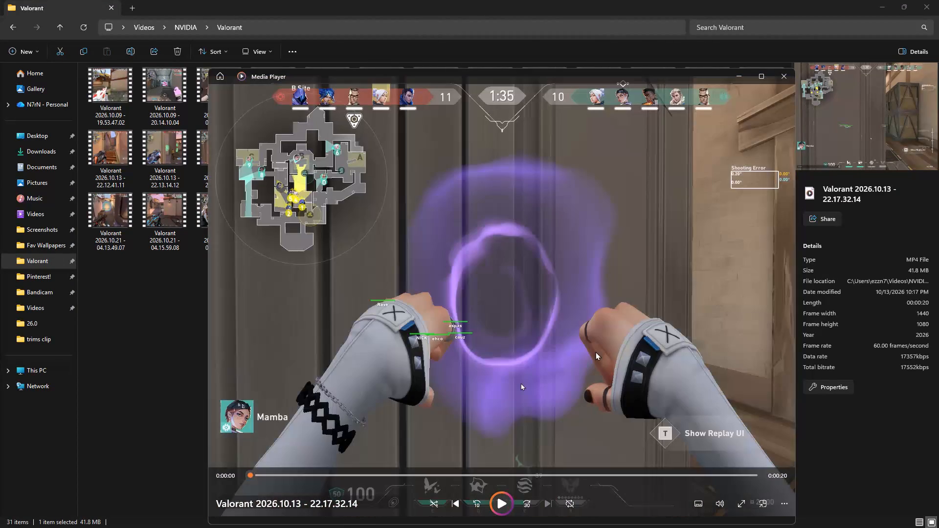
click(780, 78)
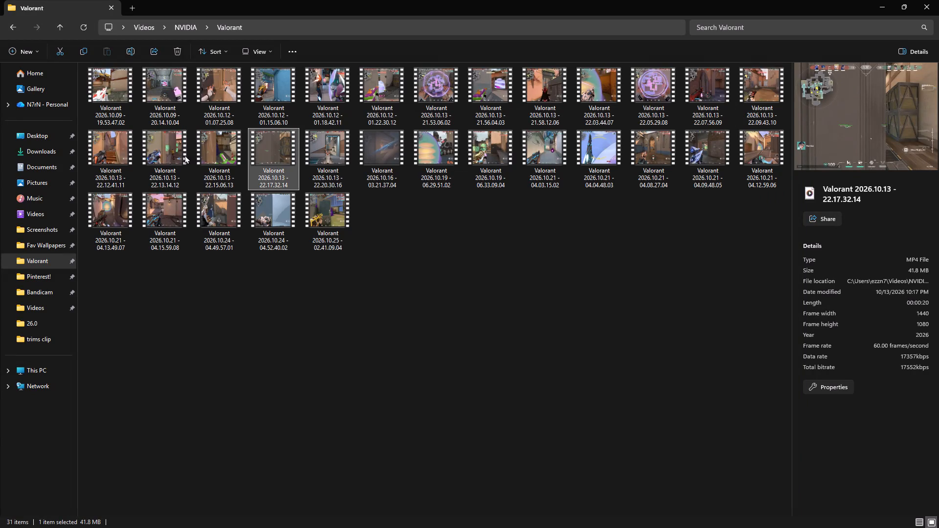
Play the clip Valorant 2026.10.13 - 22.15.06.13 in Media Player, skim forward through it to the end and close the player.
double_click(197, 156)
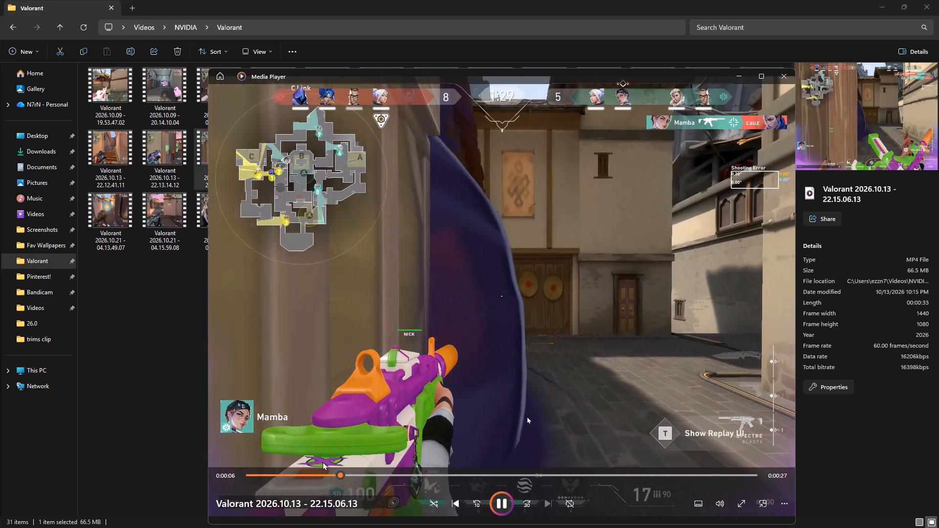
drag(370, 473, 407, 474)
drag(460, 474, 474, 474)
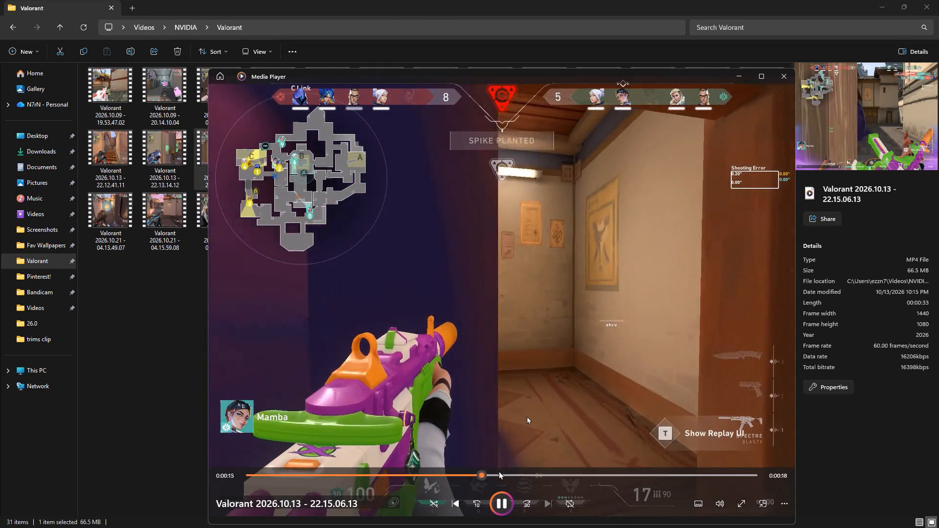
drag(502, 471, 530, 474)
drag(564, 474, 588, 475)
drag(612, 476, 638, 478)
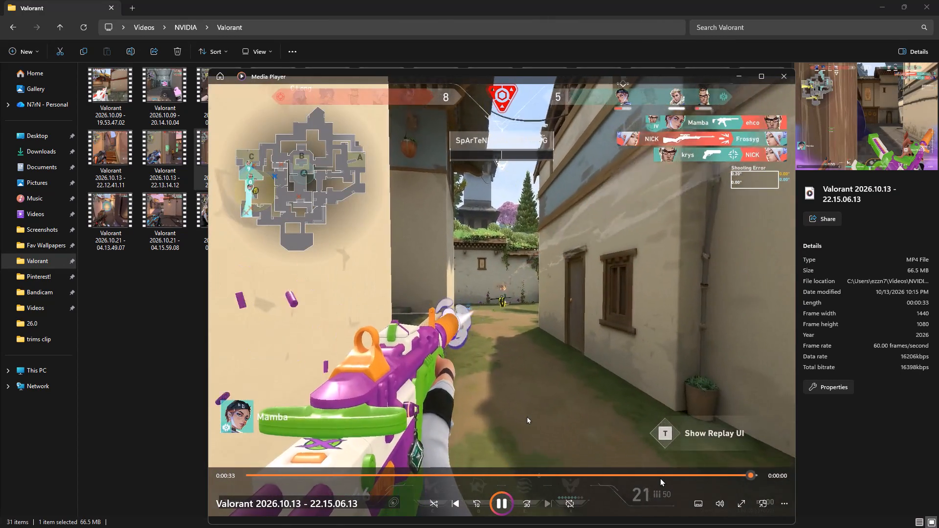
click(778, 83)
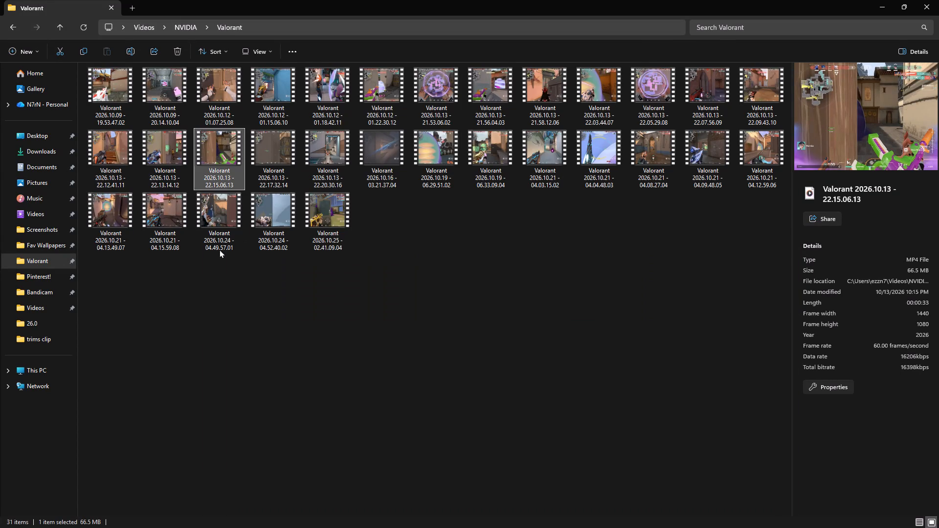
Play the clip Valorant 2026.10.13 - 22.13.14.12 in Media Player, replay its opening seconds and close the player.
double_click(164, 164)
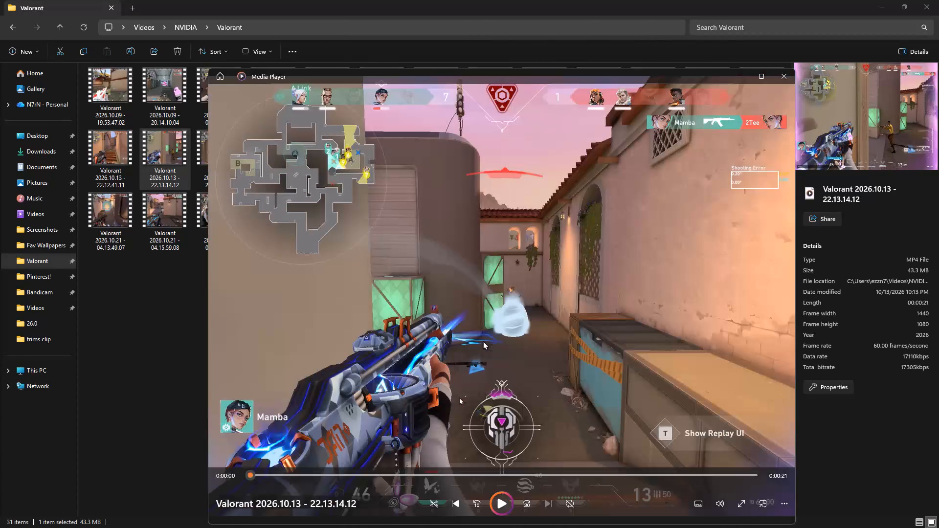
click(508, 503)
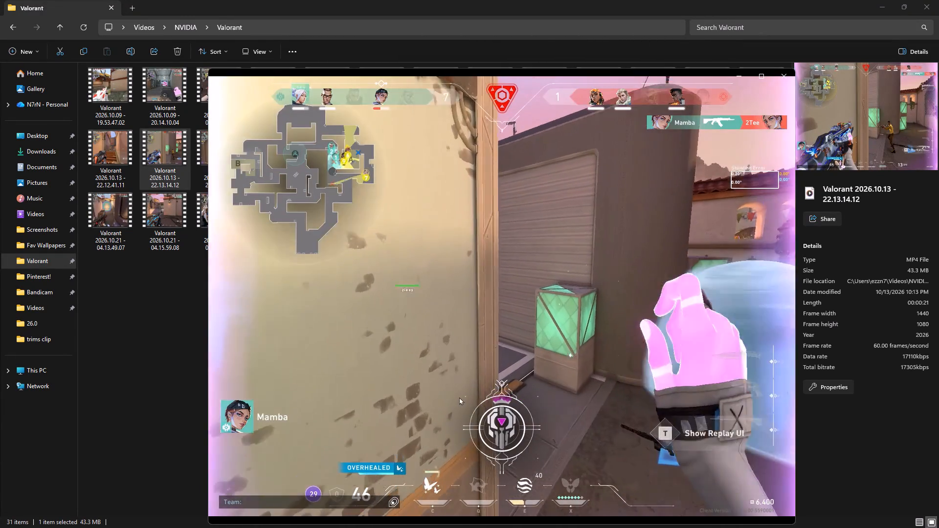
drag(291, 474, 275, 474)
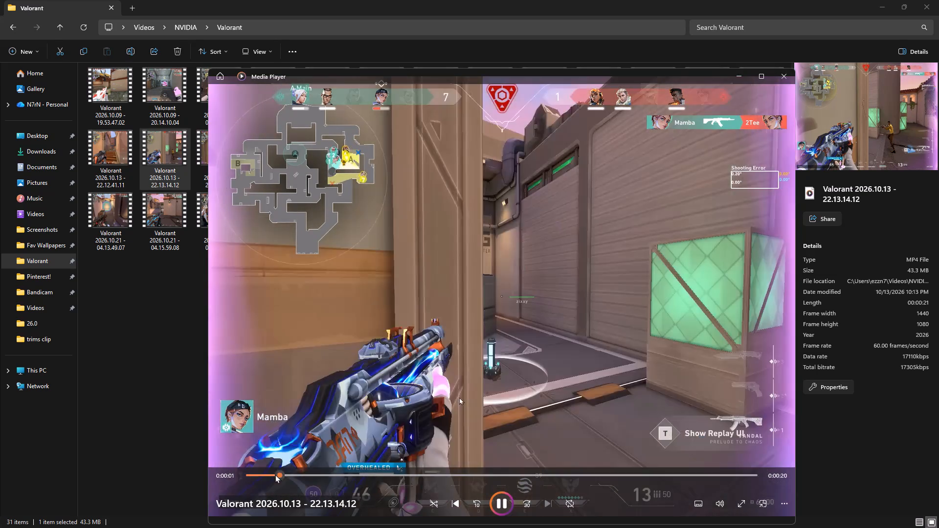
drag(275, 474, 253, 474)
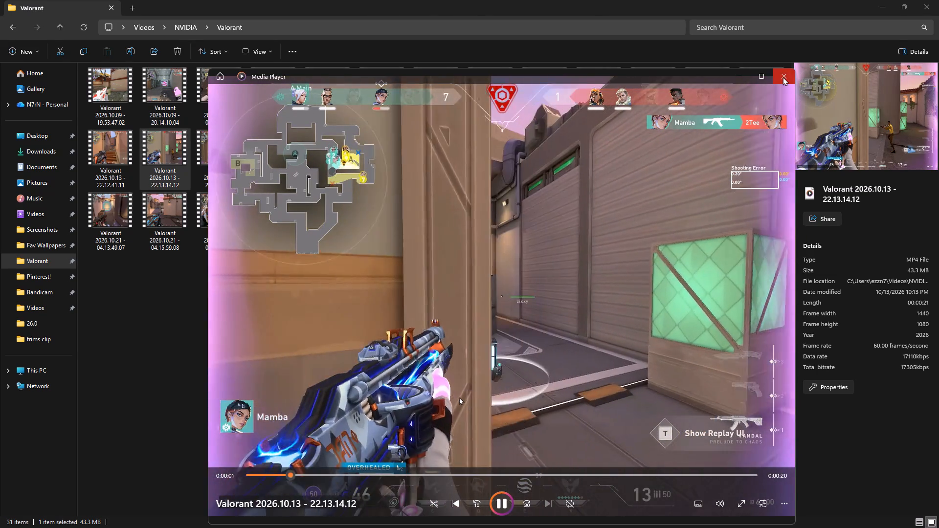
click(782, 77)
Delete the clip Valorant 2026.10.13 - 22.13.14.12.
right_click(157, 148)
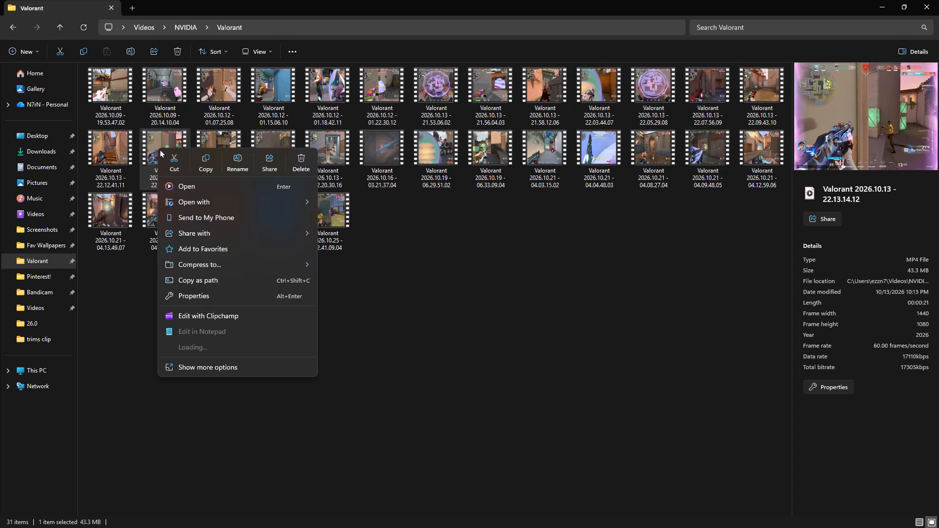
click(296, 157)
Play and skim the clip Valorant 2026.10.13 - 22.12.41.11 in Media Player, closing the player when done.
click(117, 164)
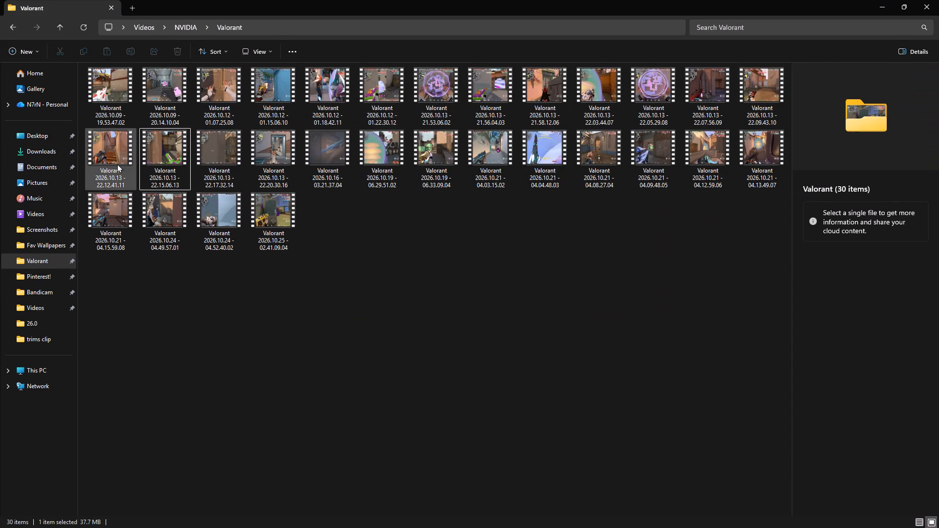
double_click(117, 164)
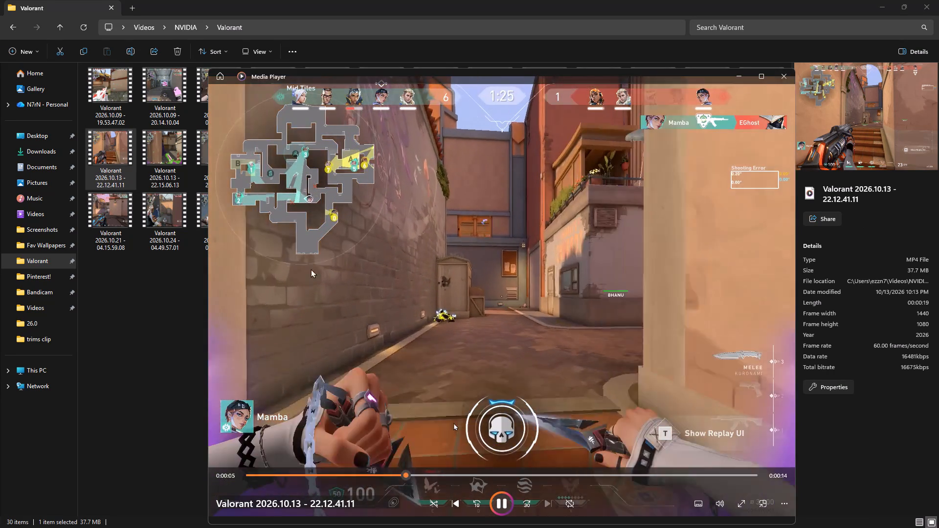
drag(477, 475, 482, 475)
drag(505, 477, 517, 478)
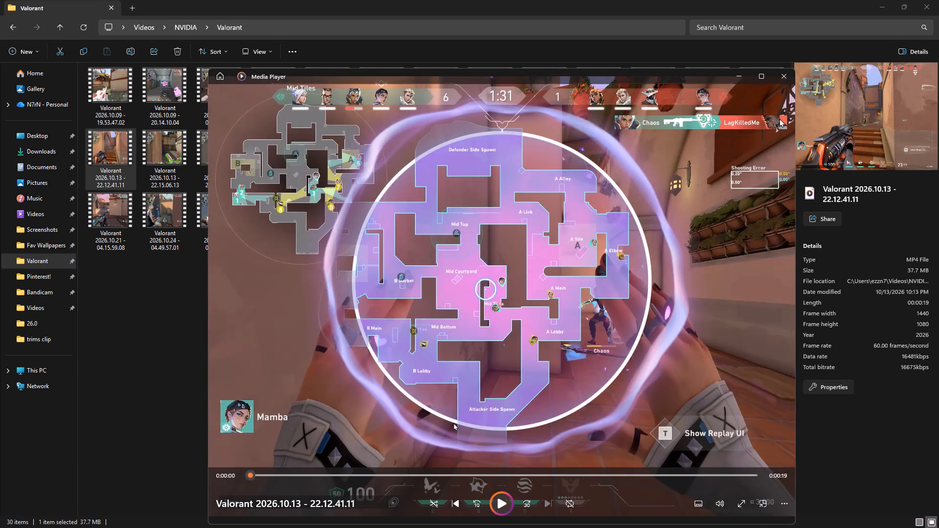
click(787, 73)
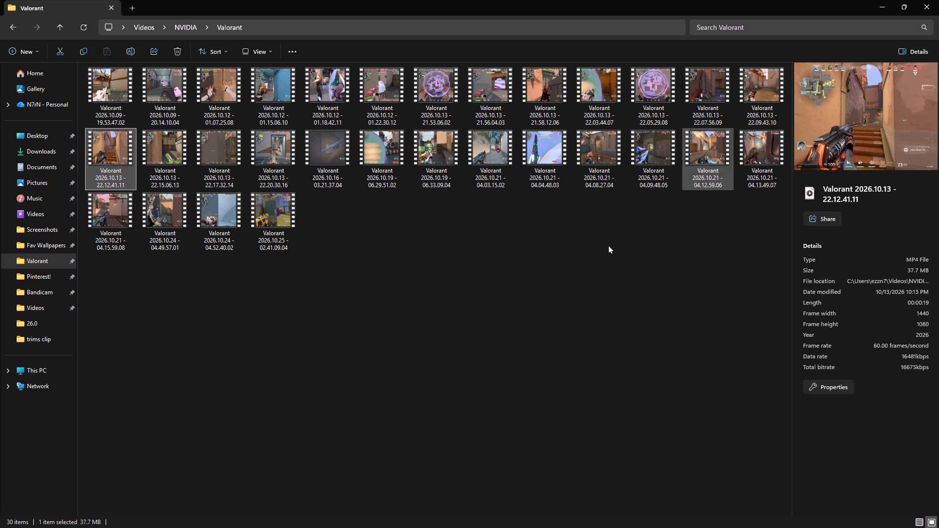
Delete the clip Valorant 2026.10.21 - 04.15.59.08.
click(145, 225)
click(112, 222)
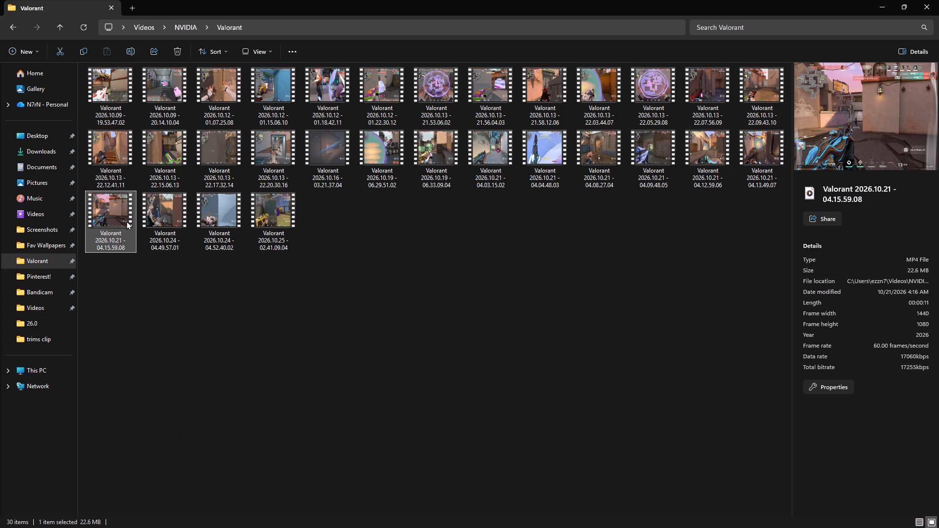
right_click(117, 220)
click(261, 228)
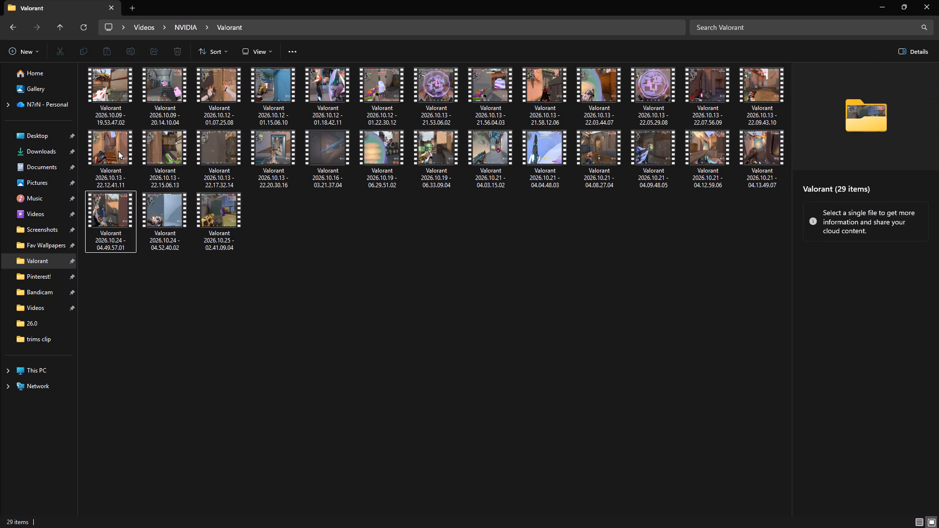
Preview the clip Valorant 2026.10.09 - 19.53.47.02, then briefly play Valorant 2026.10.09 - 20.14.10.04 in Media Player and close it.
click(122, 110)
click(156, 108)
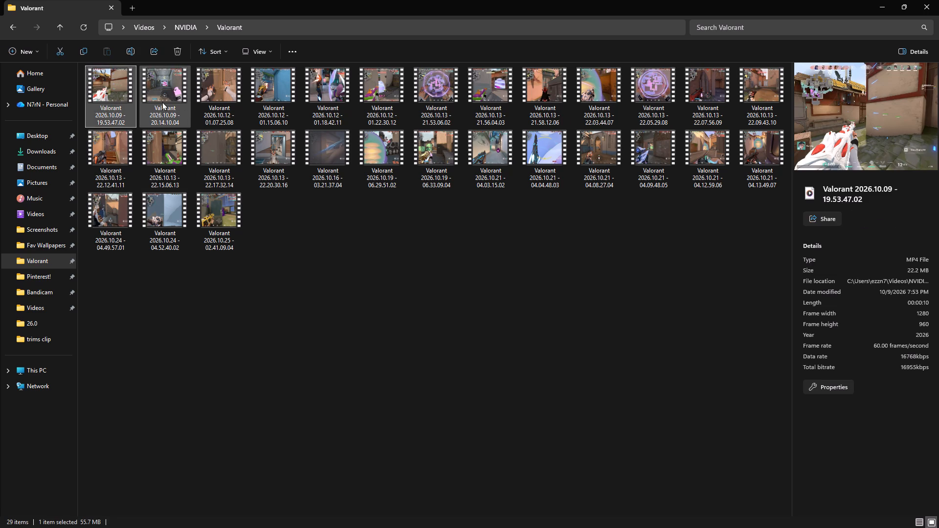
double_click(157, 102)
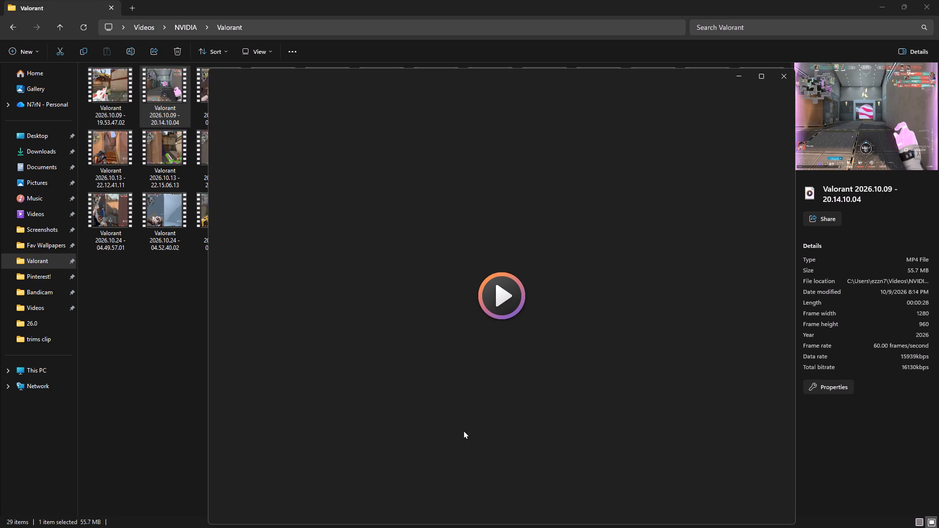
drag(479, 474, 506, 471)
click(780, 74)
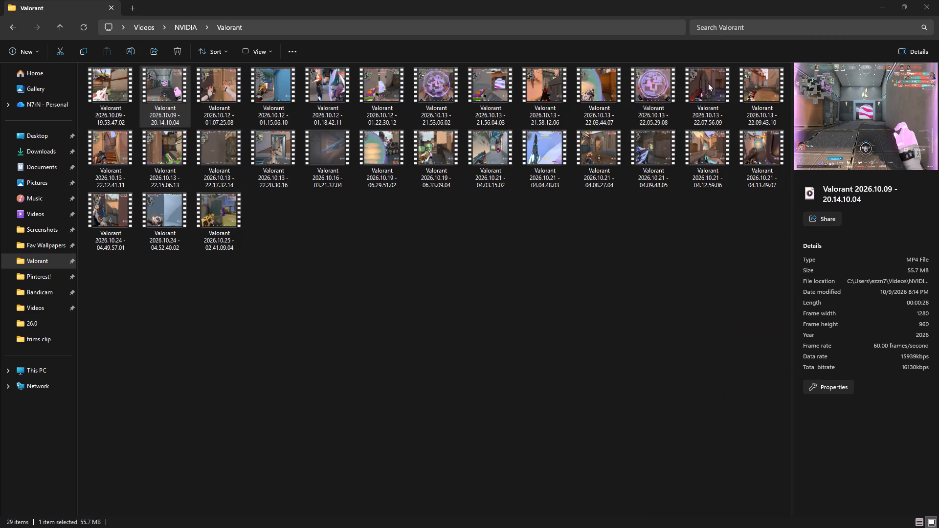
Play and skim the clip Valorant 2026.10.12 - 01.07.25.08 in Media Player, closing the player when done.
click(218, 88)
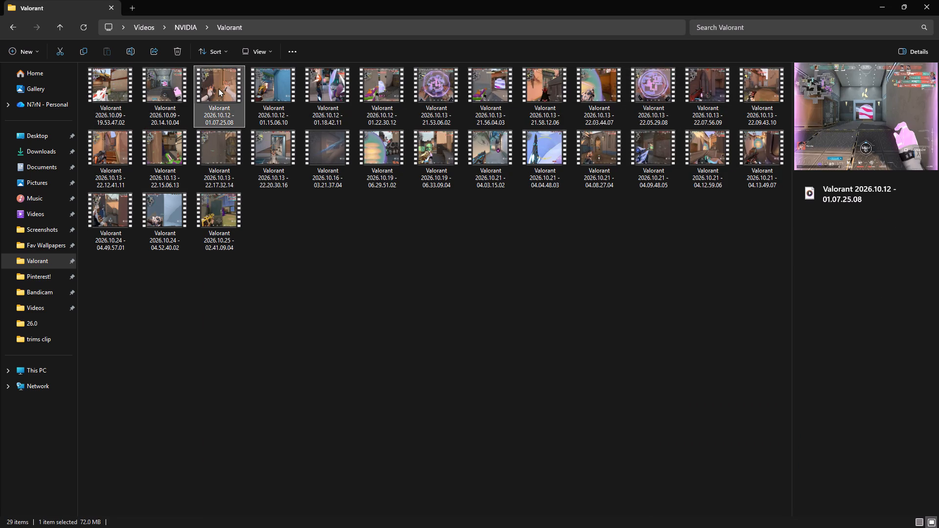
double_click(218, 88)
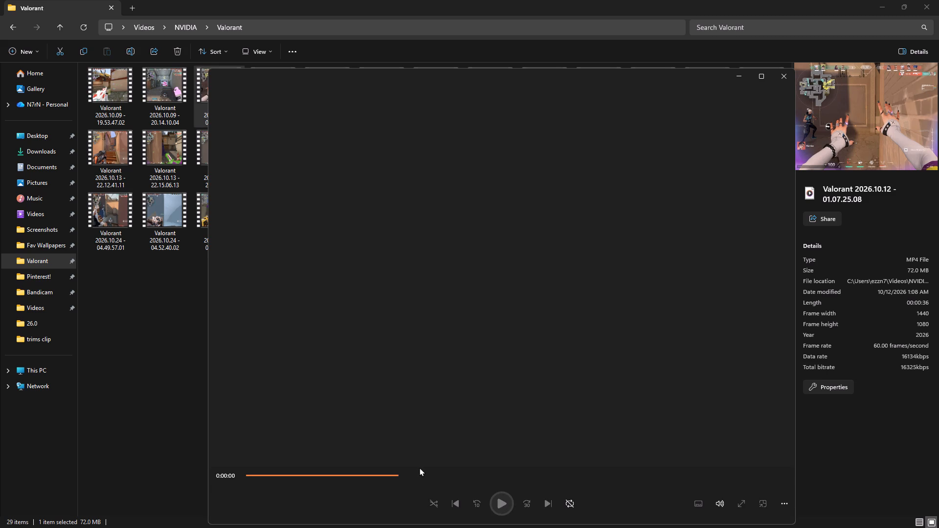
drag(433, 480, 461, 476)
drag(509, 475, 560, 475)
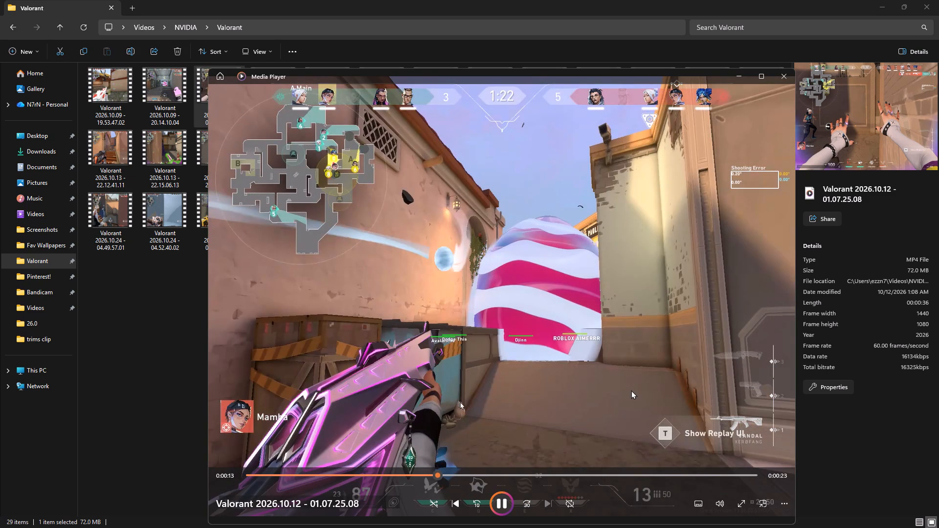
click(780, 76)
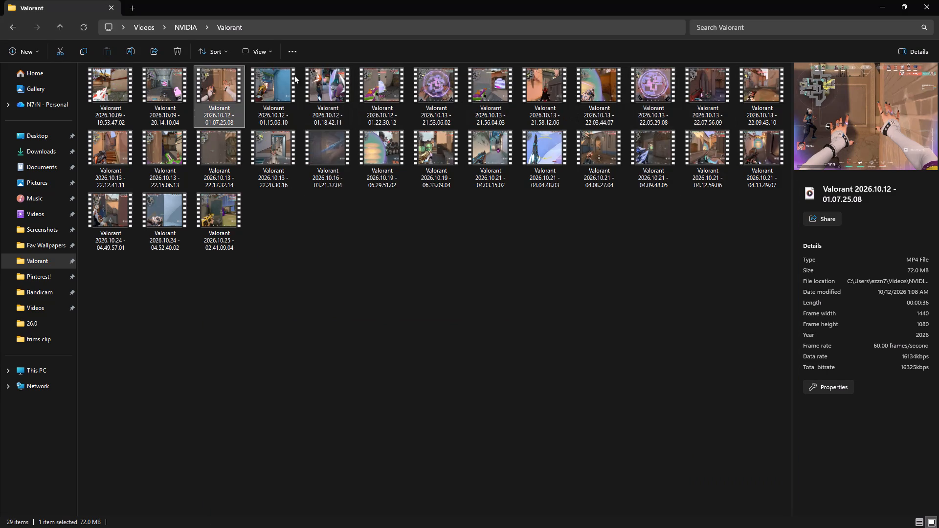
Preview each clip in turn from Valorant 2026.10.12 - 01.15.06.10 through Valorant 2026.10.13 - 22.03.44.07.
click(289, 74)
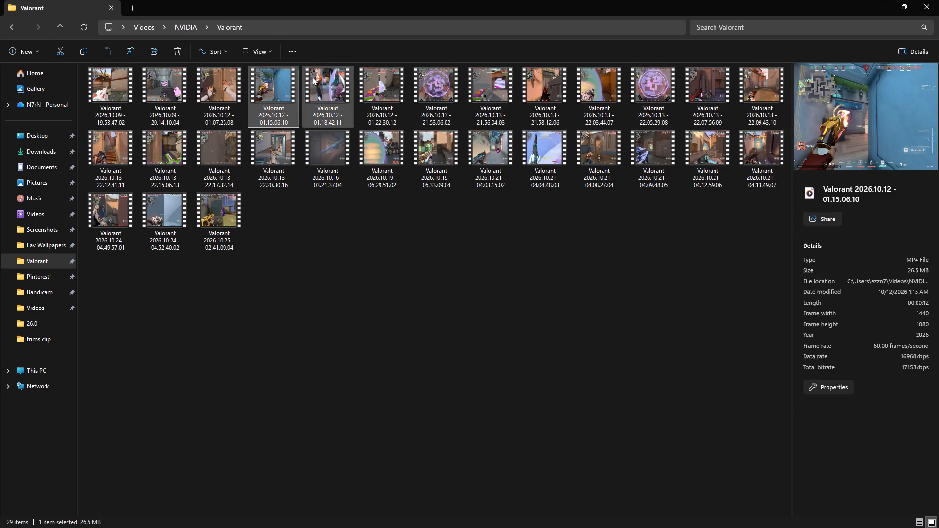
click(314, 77)
click(369, 84)
click(425, 90)
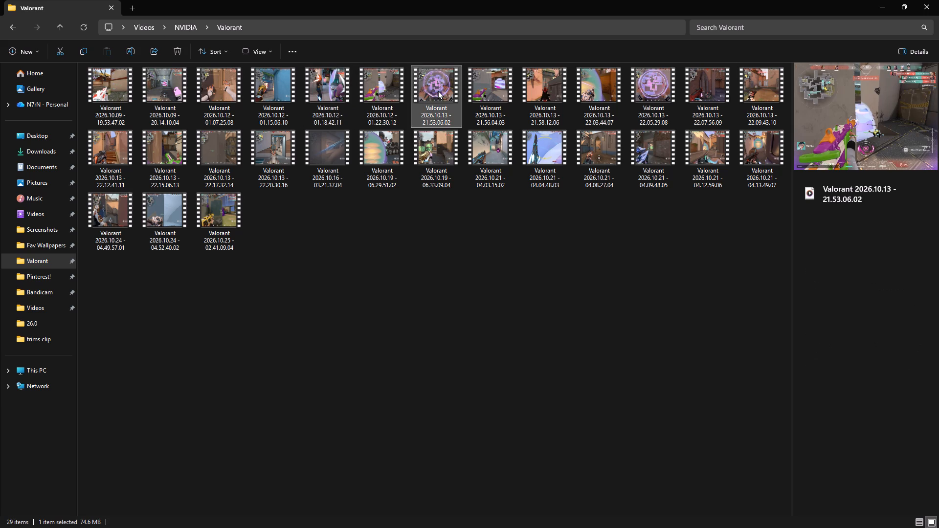
click(501, 91)
click(545, 92)
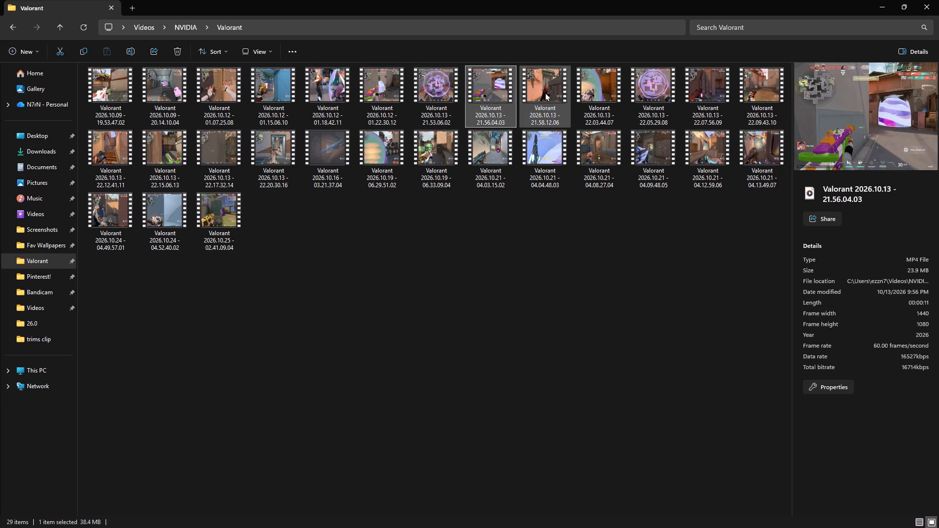
click(584, 91)
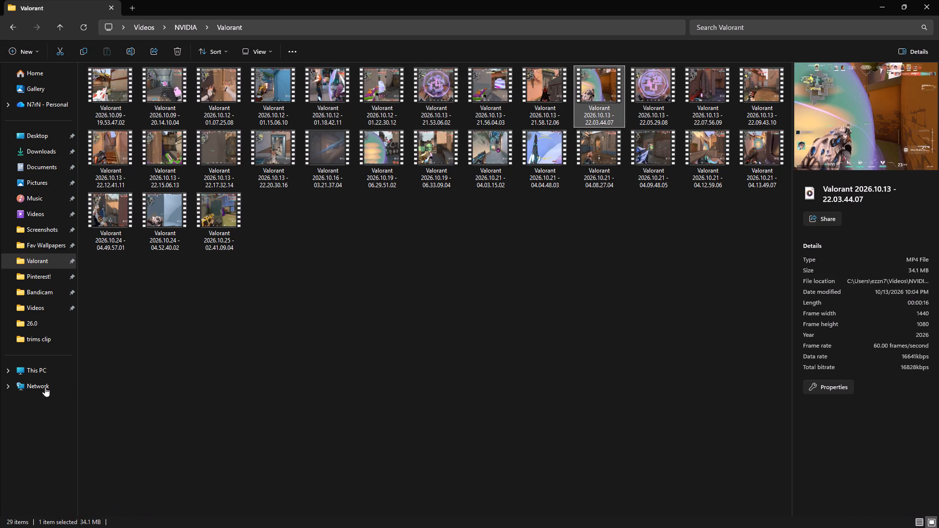
Switch to the trims clip folder window, maximize it and preview the clip 1022 (1).
click(107, 466)
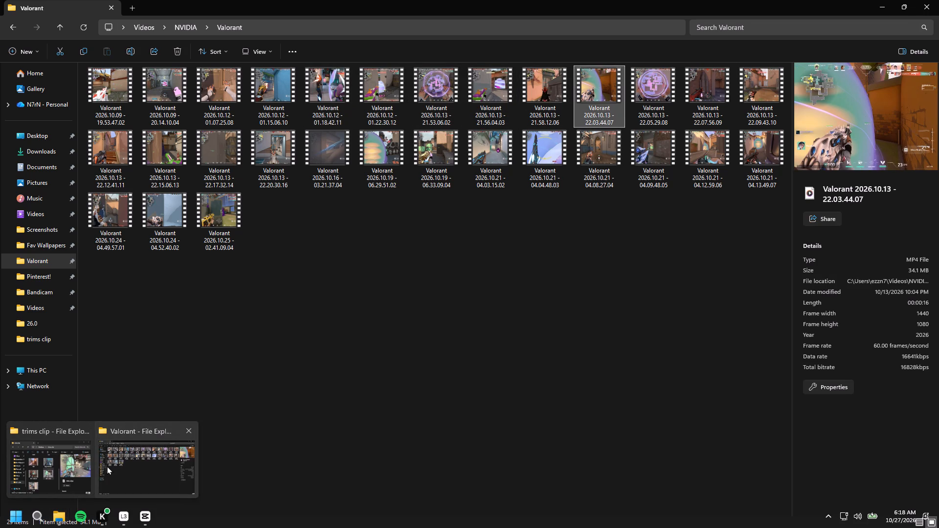
click(60, 473)
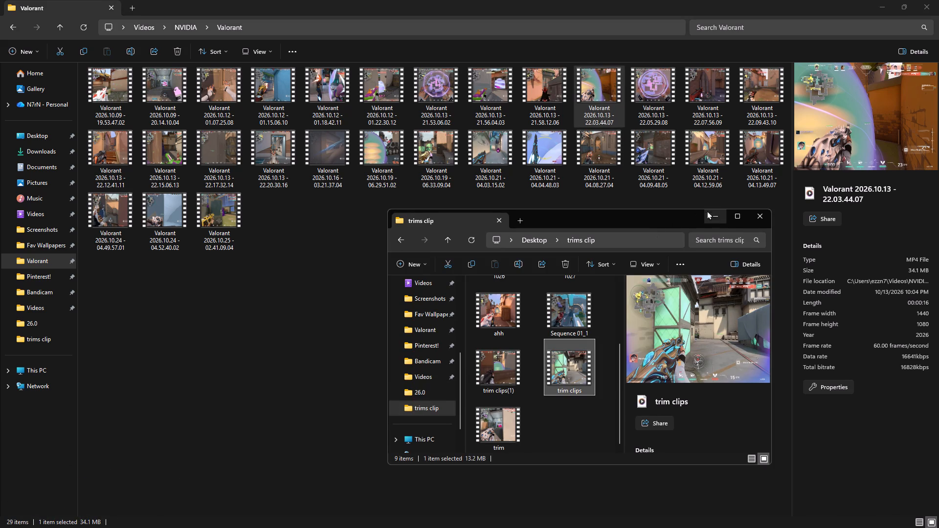
click(730, 222)
click(117, 79)
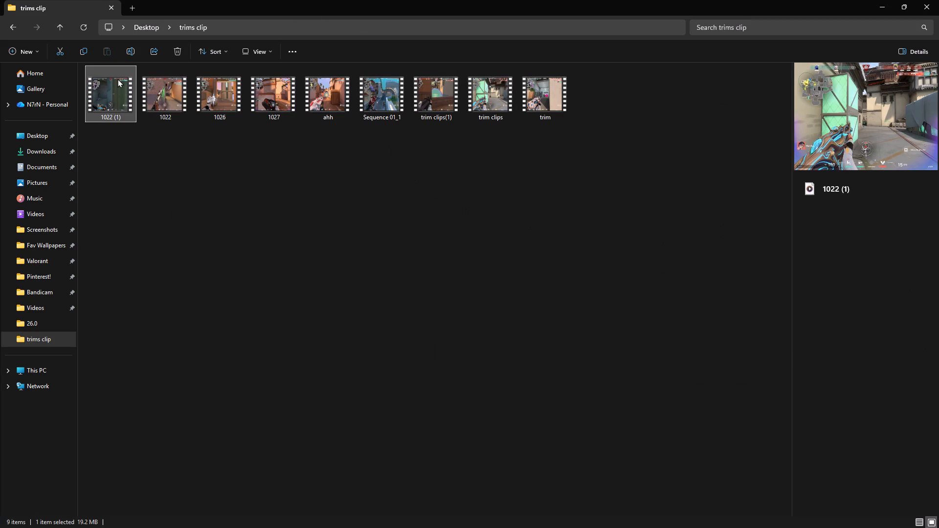
Preview each remaining trimmed clip in turn, from 1022 through trim.
click(166, 92)
click(235, 97)
click(272, 97)
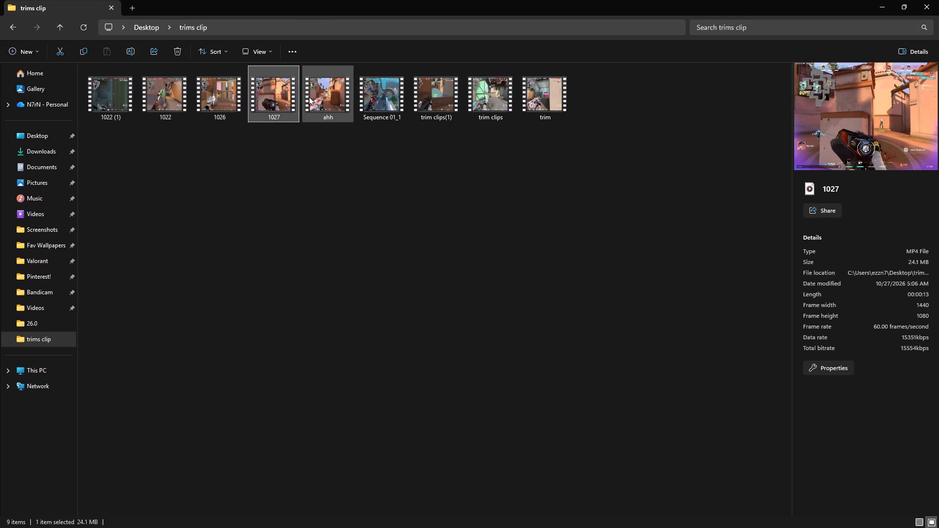
click(310, 96)
click(369, 99)
click(447, 96)
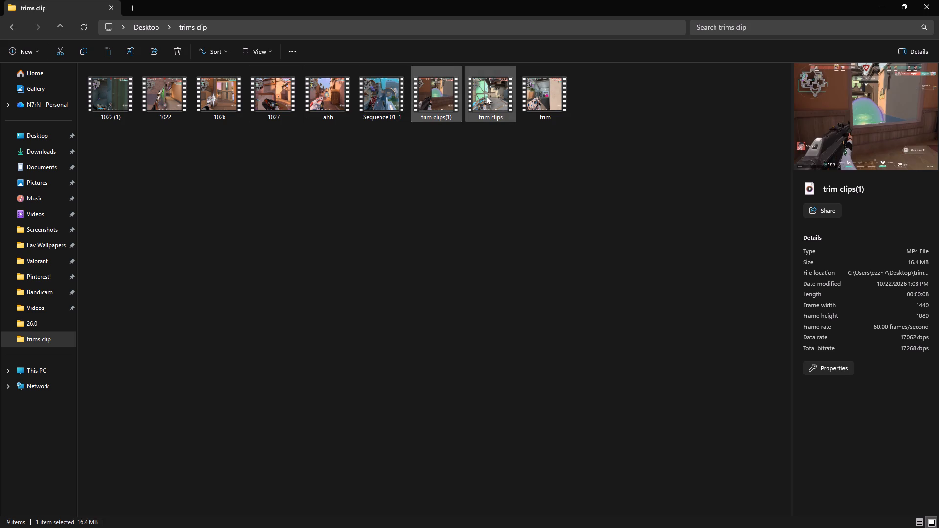
click(489, 96)
click(535, 97)
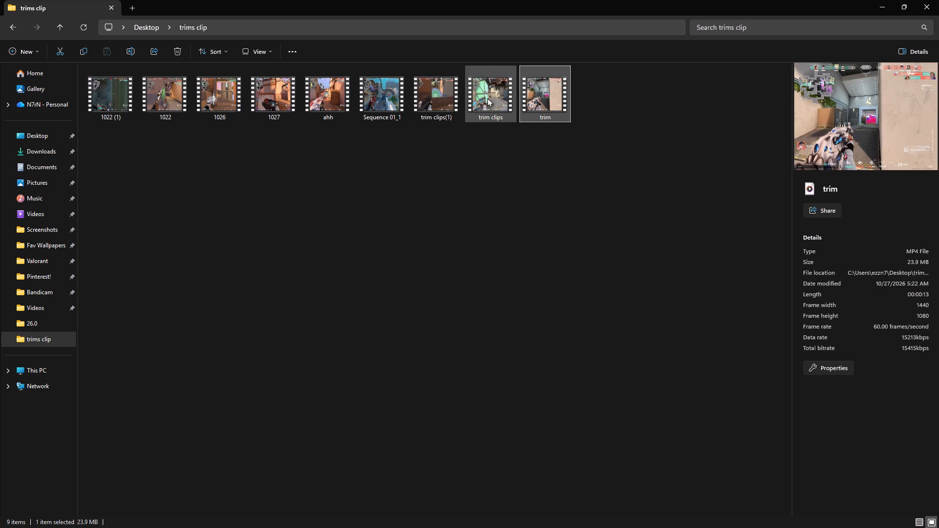
Compare the previews of the clips trim clips(1), trim clips and trim by going back and forth between them.
click(487, 98)
click(427, 99)
click(474, 103)
click(525, 106)
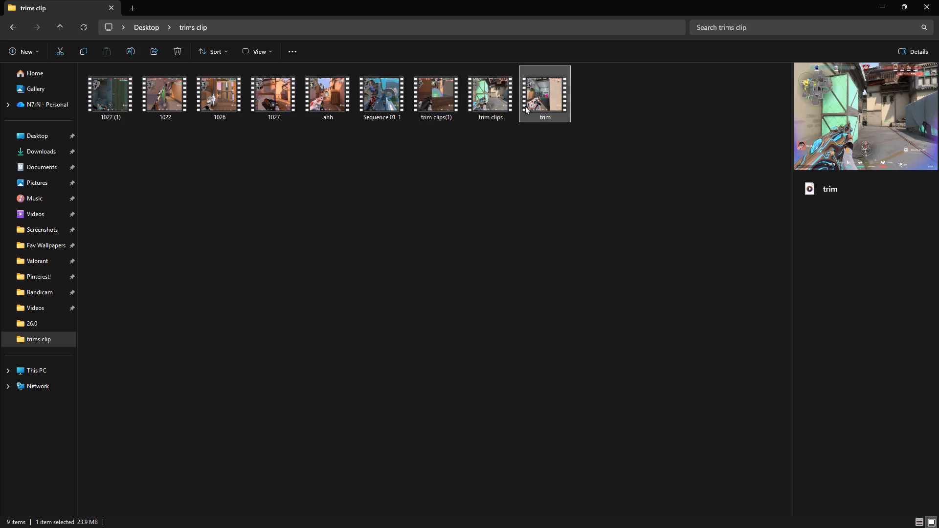
click(436, 105)
click(471, 104)
click(513, 104)
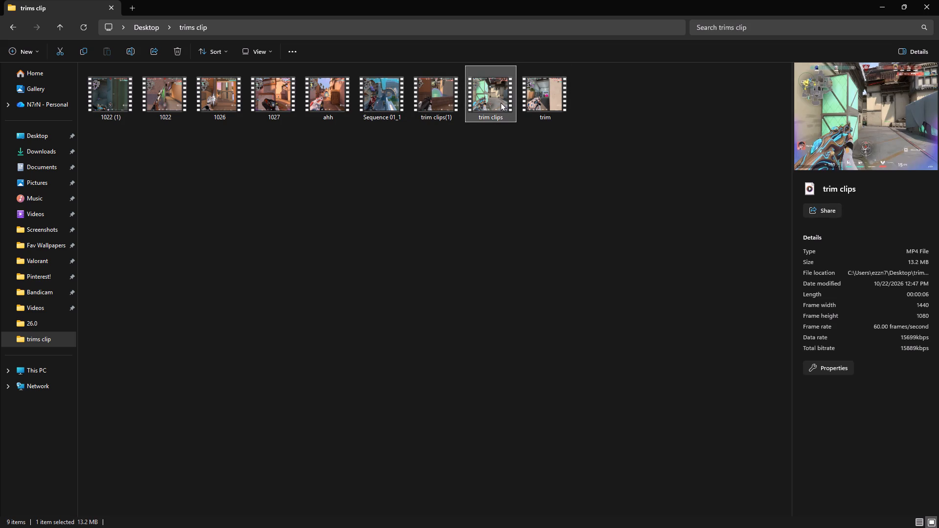
click(518, 102)
Preview the trimmed clips again in reverse order, from trim clips(1) back to 1022 (1).
click(415, 99)
click(378, 98)
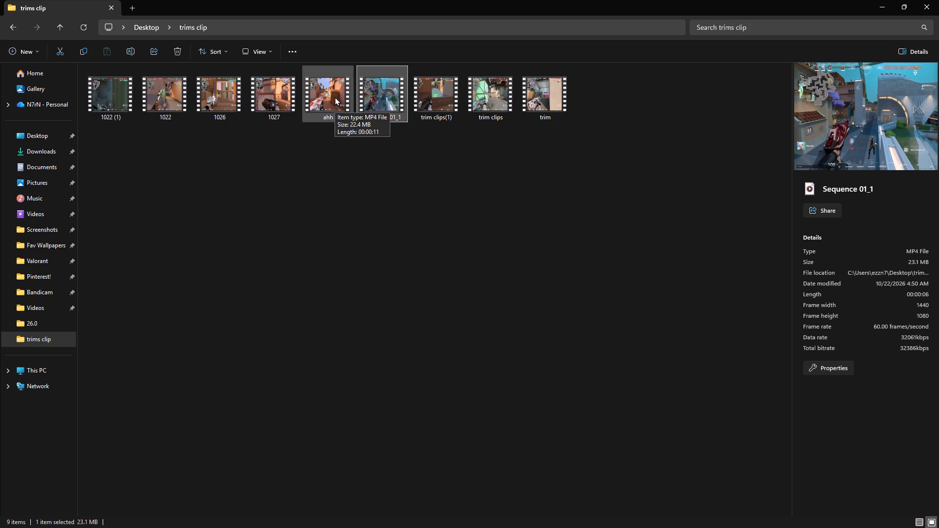
click(335, 97)
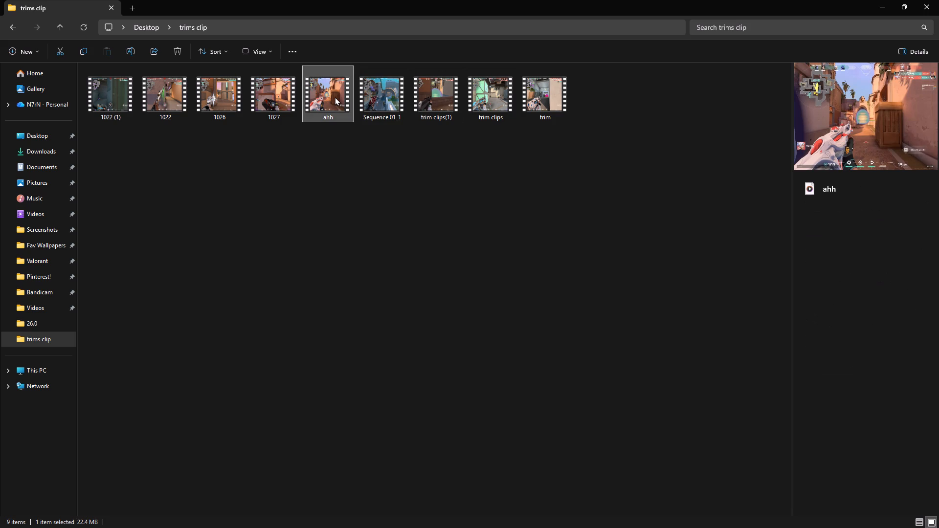
click(281, 100)
click(245, 100)
click(221, 100)
click(163, 101)
click(111, 105)
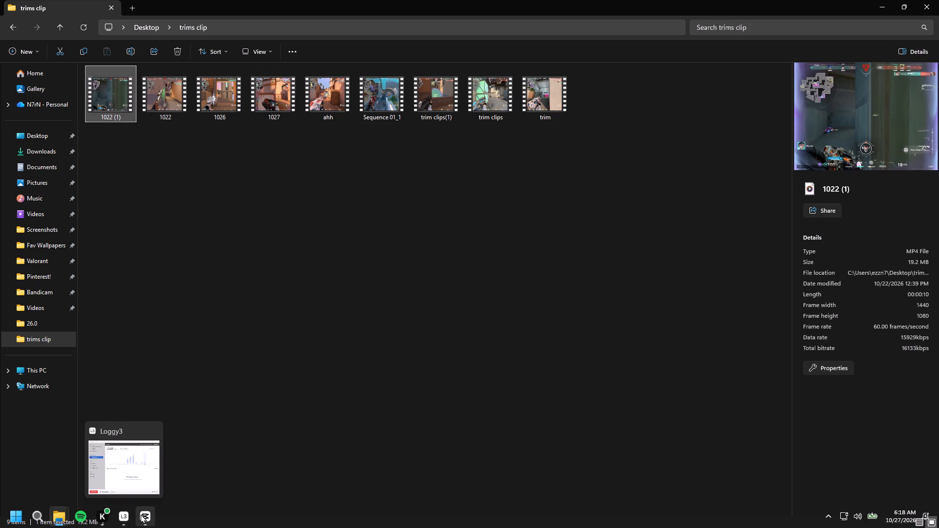
Switch to the empty CapCut project and show the trims clip folder as a smaller, non-maximized window over it.
click(140, 514)
click(183, 173)
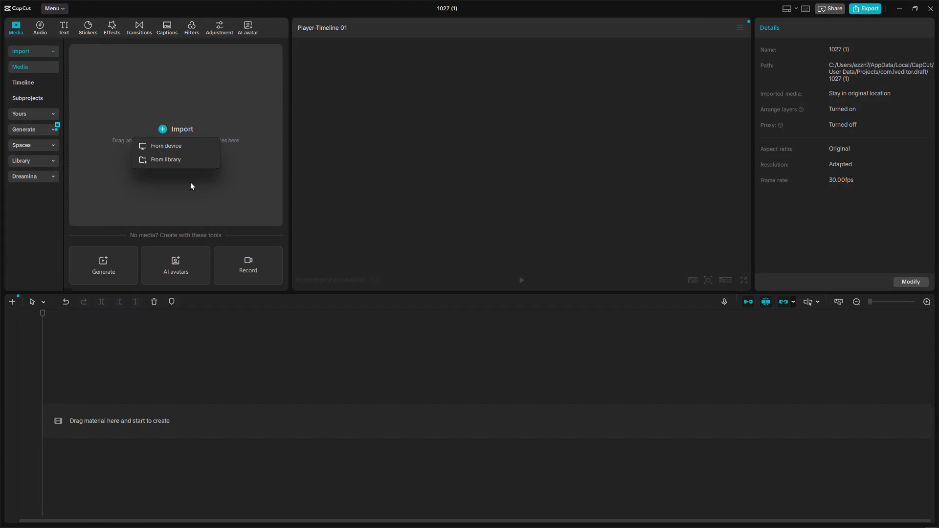
click(150, 455)
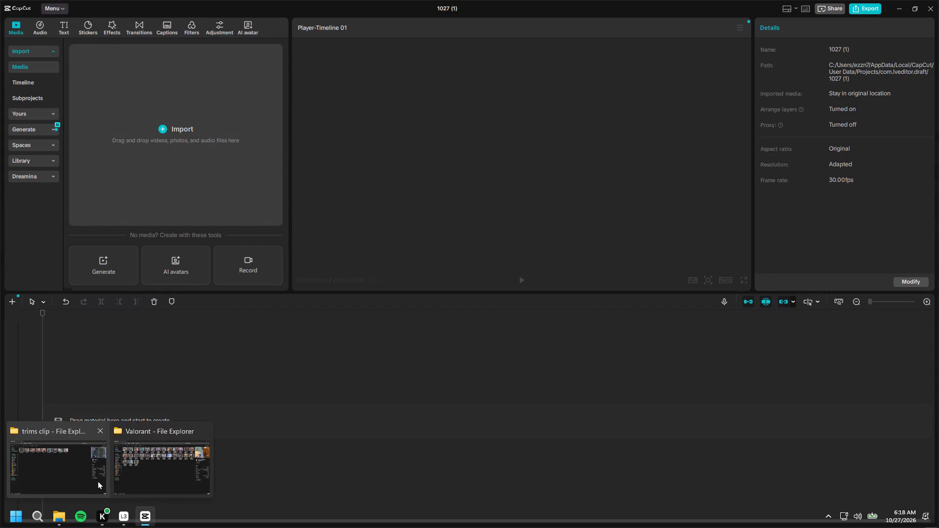
click(105, 479)
click(901, 6)
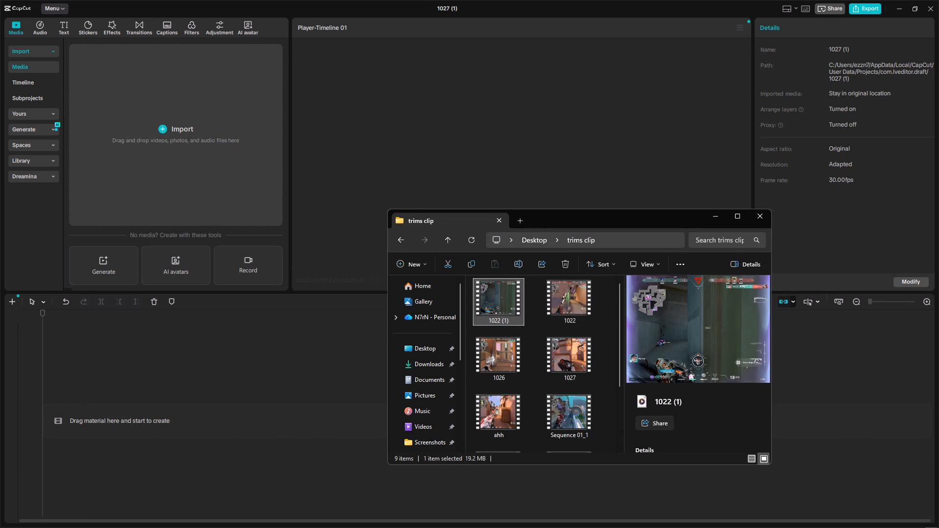
Switch to the Valorant recordings folder window in File Explorer.
click(141, 481)
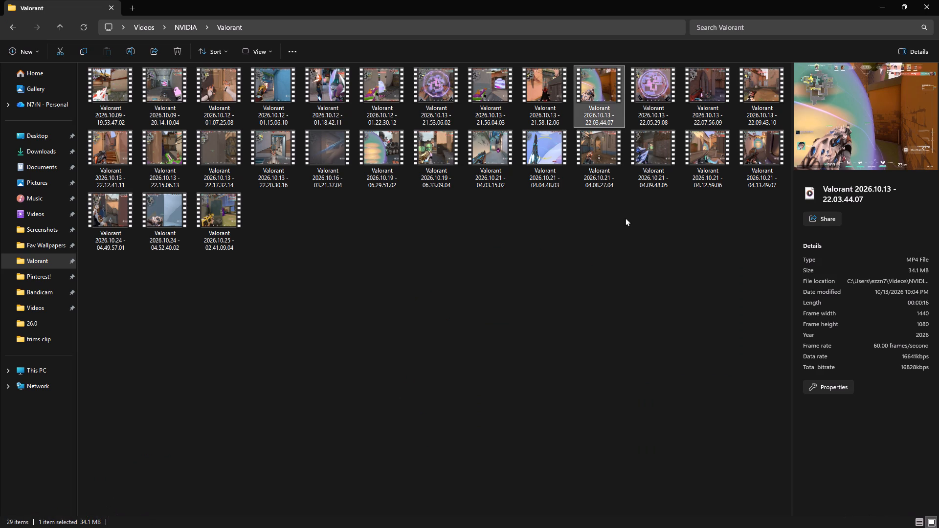
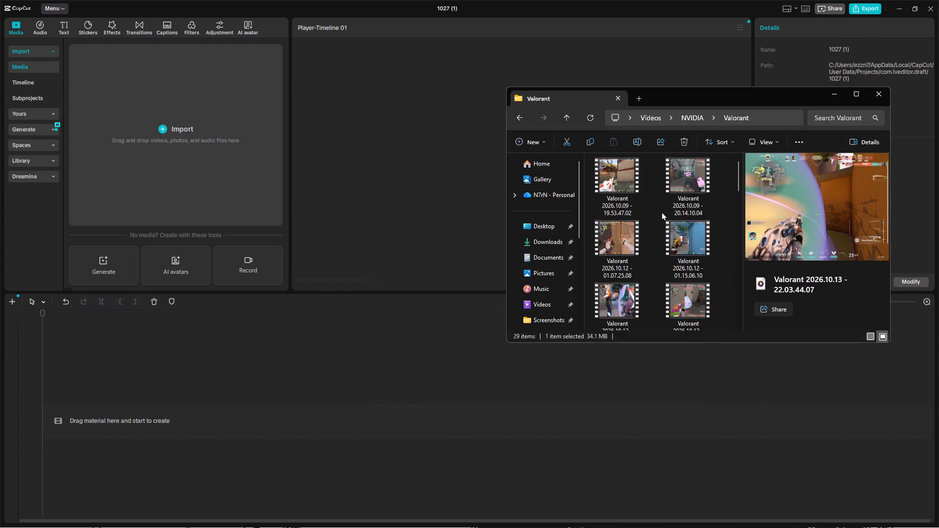
Import the recording Valorant 2026.10.09 - 19.53.47.02 from the Valorant folder into the CapCut project's media.
scroll(665, 242, down, 2)
scroll(665, 242, up, 3)
scroll(603, 257, down, 3)
scroll(603, 258, up, 1)
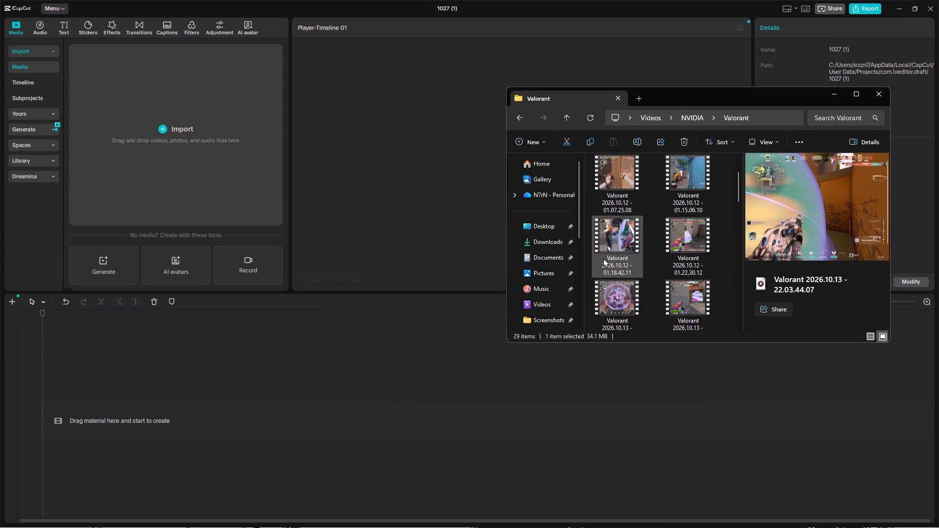
scroll(603, 258, up, 4)
click(616, 180)
click(690, 184)
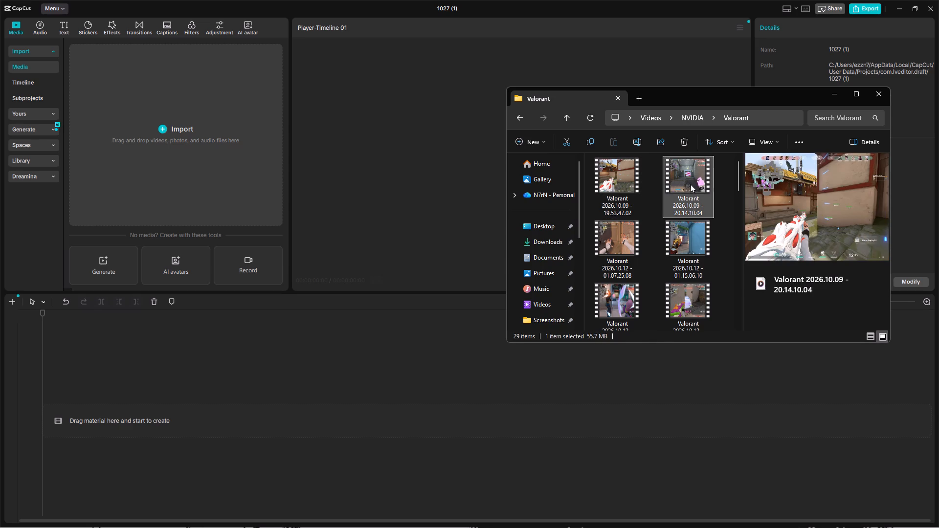
drag(623, 196, 222, 147)
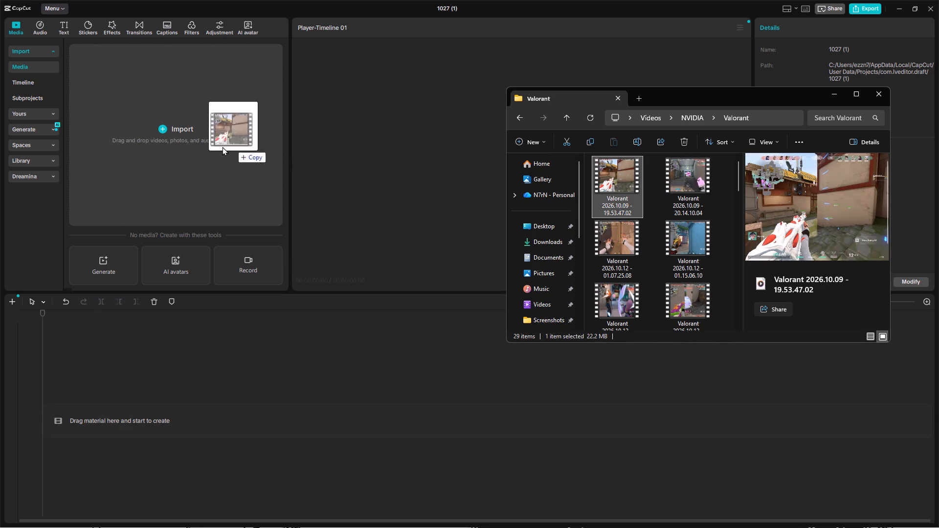
drag(222, 147, 222, 147)
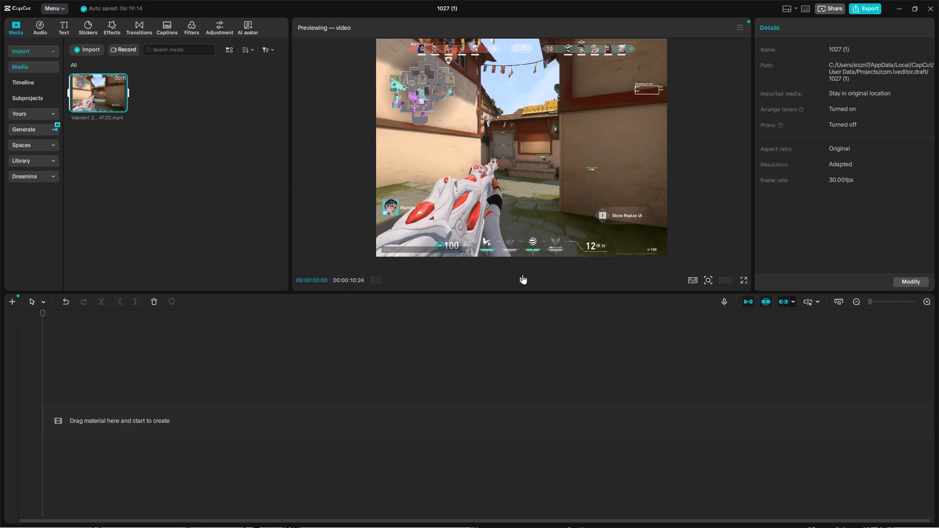
Play the imported recording in the media preview to check its footage.
click(522, 274)
click(521, 279)
click(524, 278)
Place the imported recording on the timeline's main track, starting at 00:00.
drag(87, 76, 115, 254)
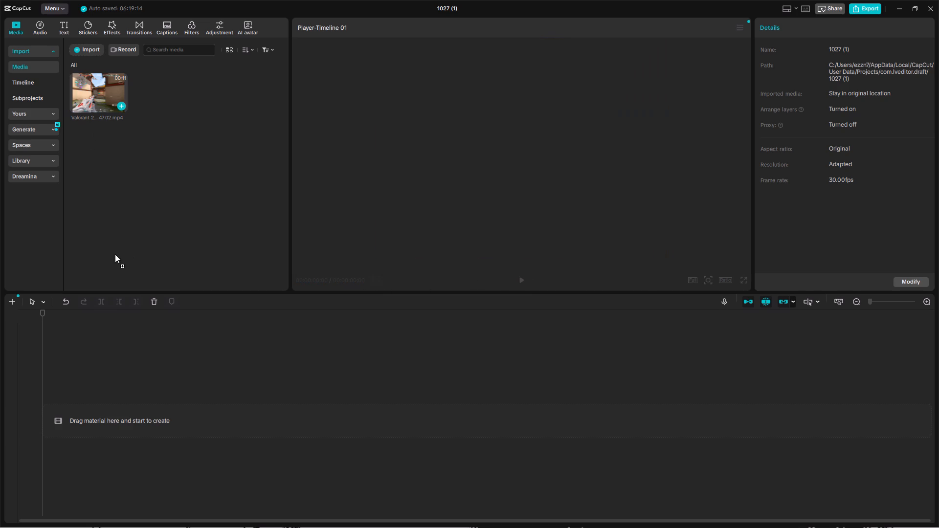
drag(115, 254, 91, 421)
drag(86, 314, 59, 319)
click(82, 315)
drag(90, 314, 65, 330)
drag(134, 411, 112, 415)
drag(89, 311, 78, 319)
drag(138, 414, 96, 250)
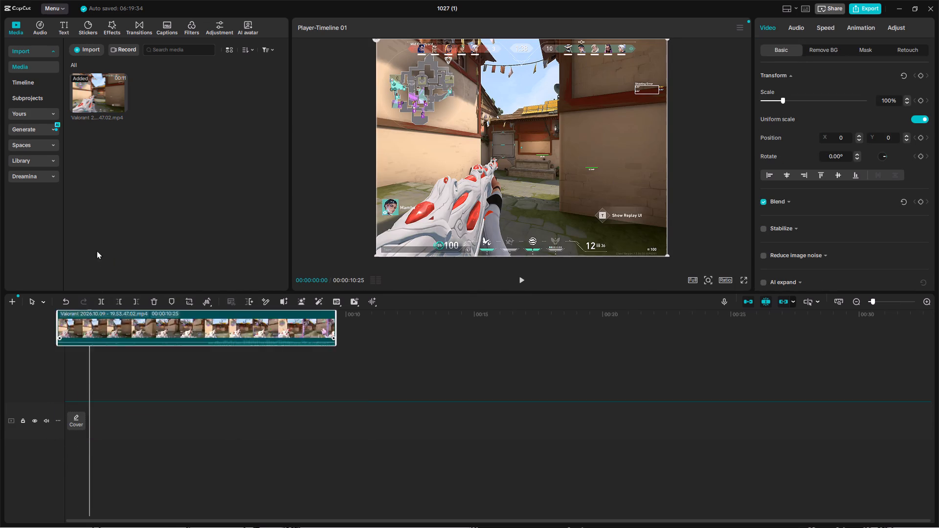
drag(96, 250, 125, 115)
drag(124, 393, 121, 429)
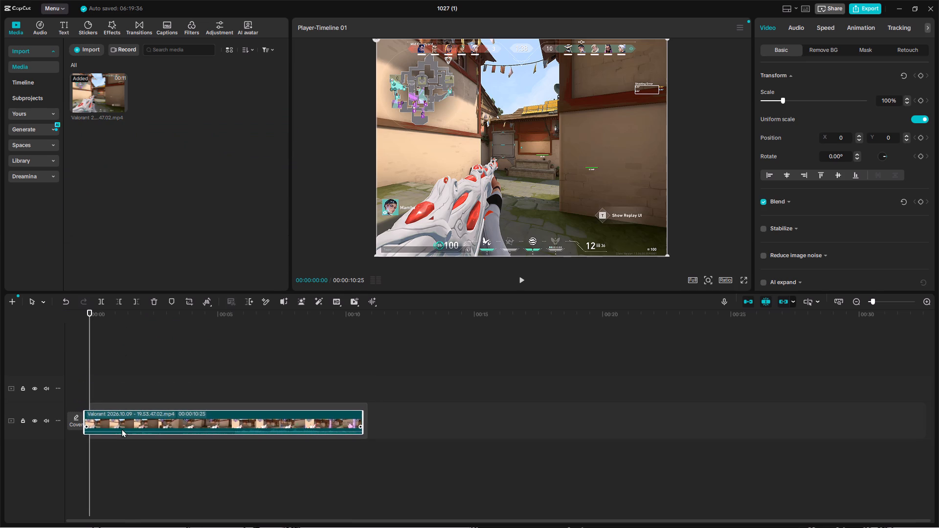
drag(121, 429, 122, 429)
drag(90, 307, 74, 309)
drag(93, 314, 68, 311)
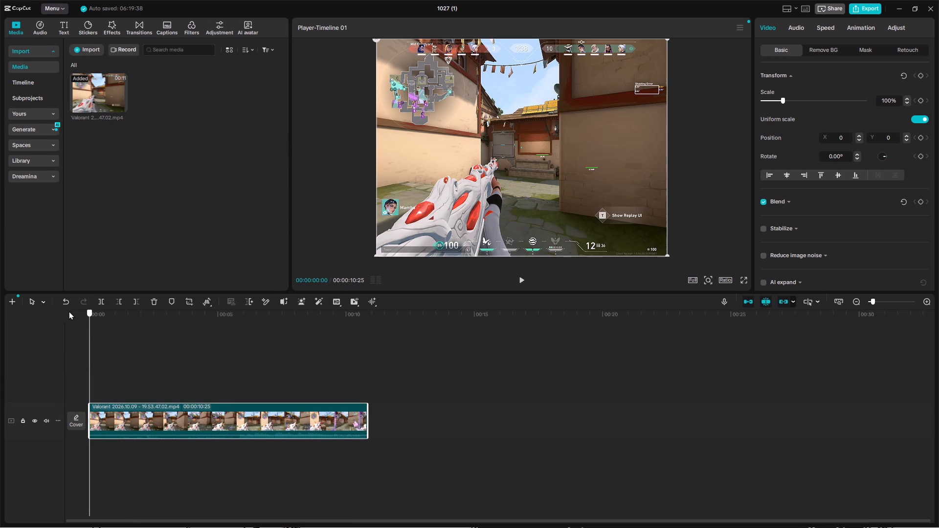
drag(68, 311, 23, 330)
Play the timeline clip from its start to review the action up to the closing seconds.
click(525, 281)
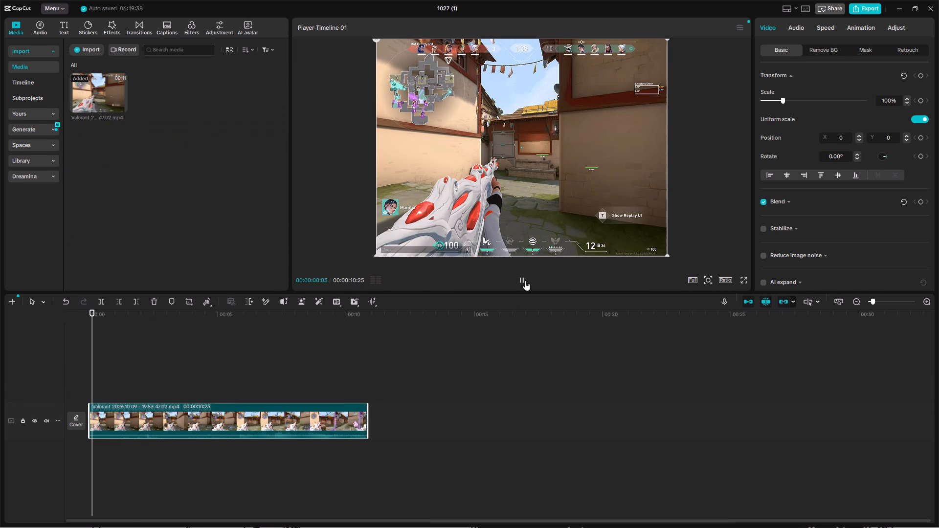
click(525, 281)
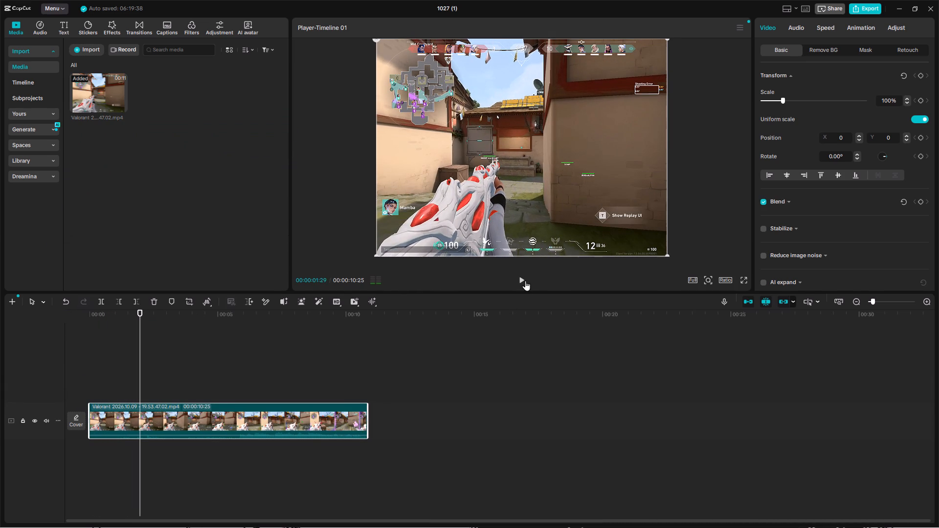
click(525, 281)
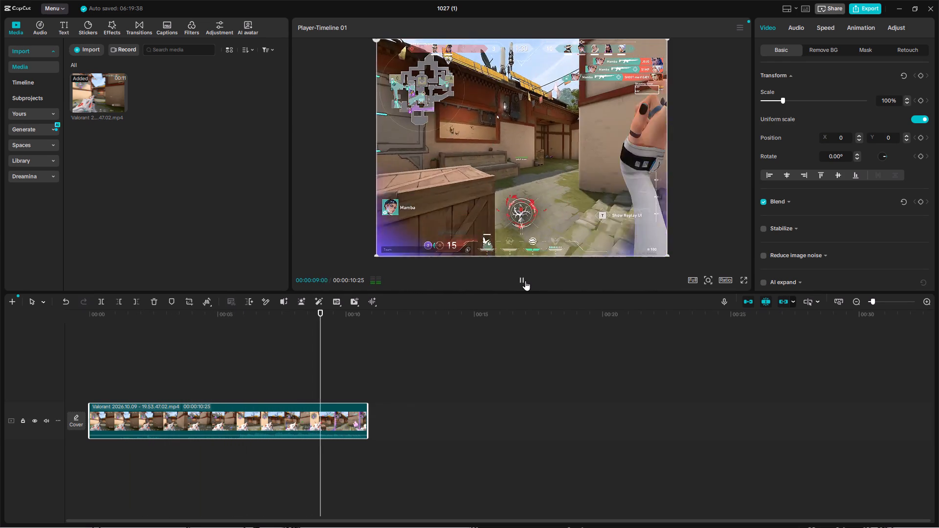
click(525, 281)
Find the end of the action around the nine-second mark and trim off everything after 00:00:09:09.
drag(335, 313, 317, 312)
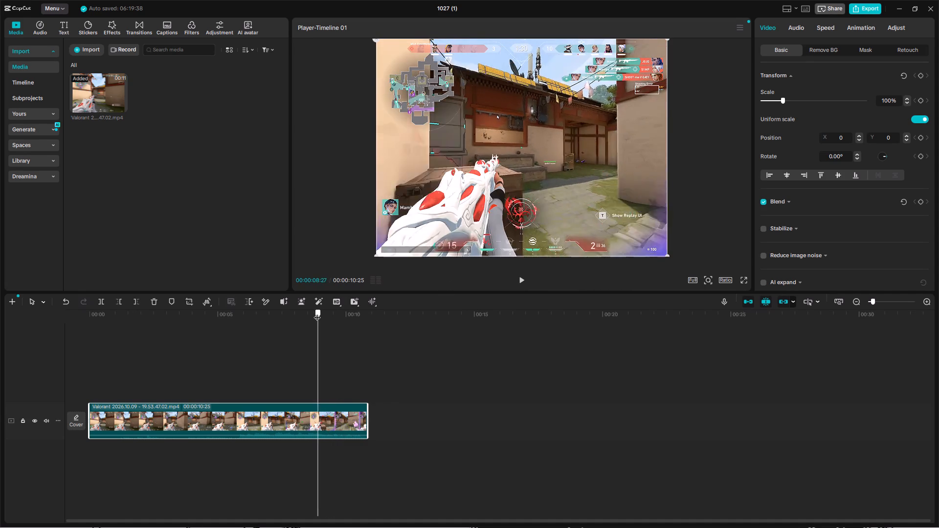
drag(317, 312, 313, 312)
click(520, 282)
click(520, 282)
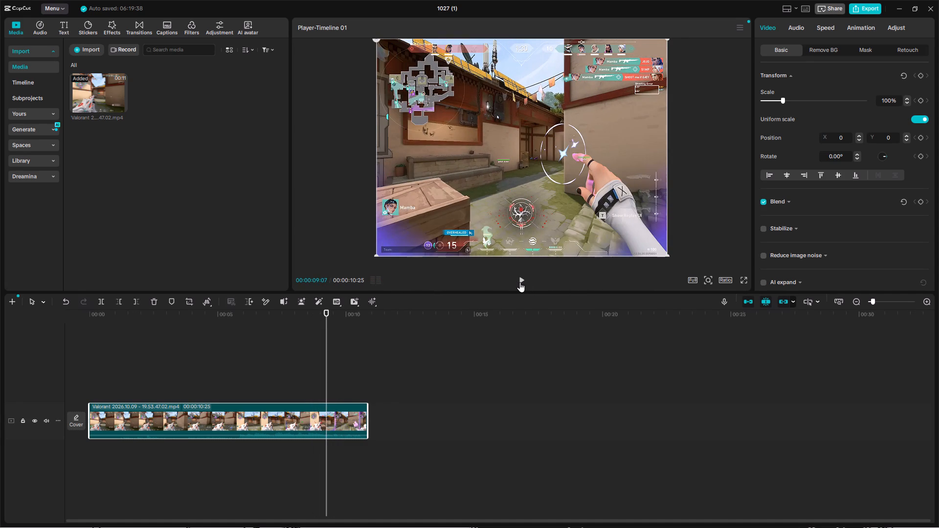
double_click(524, 280)
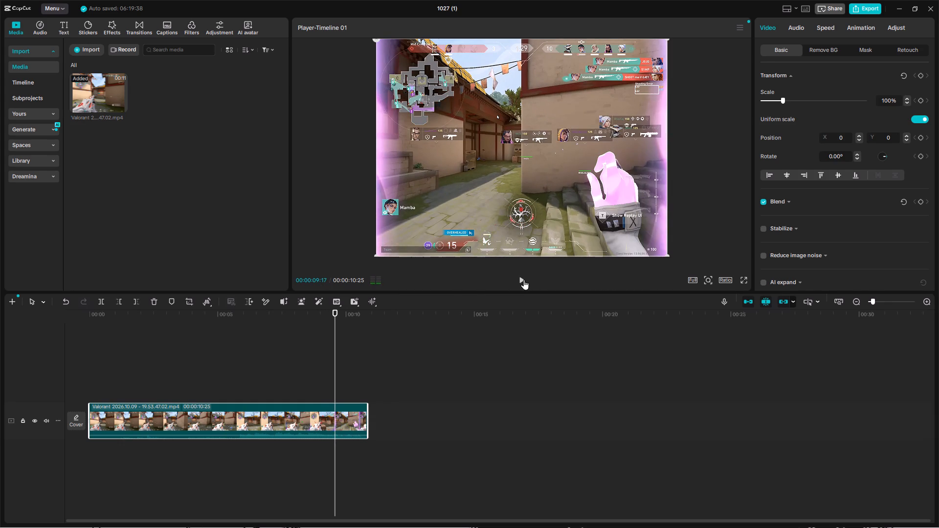
drag(337, 310, 332, 310)
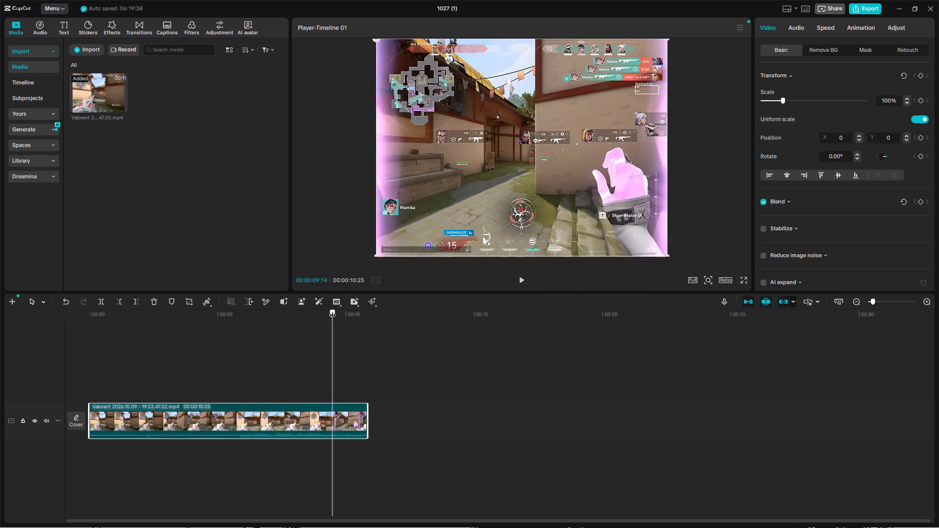
drag(332, 310, 321, 311)
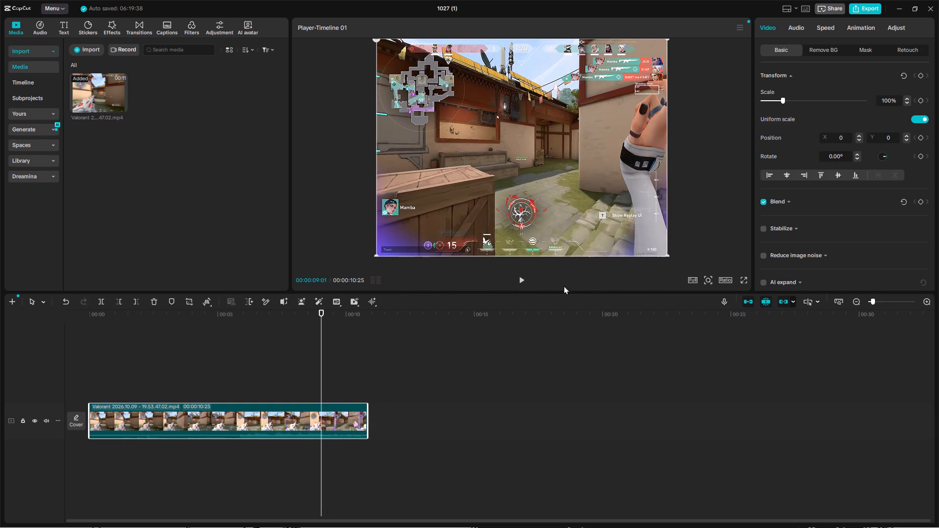
double_click(516, 277)
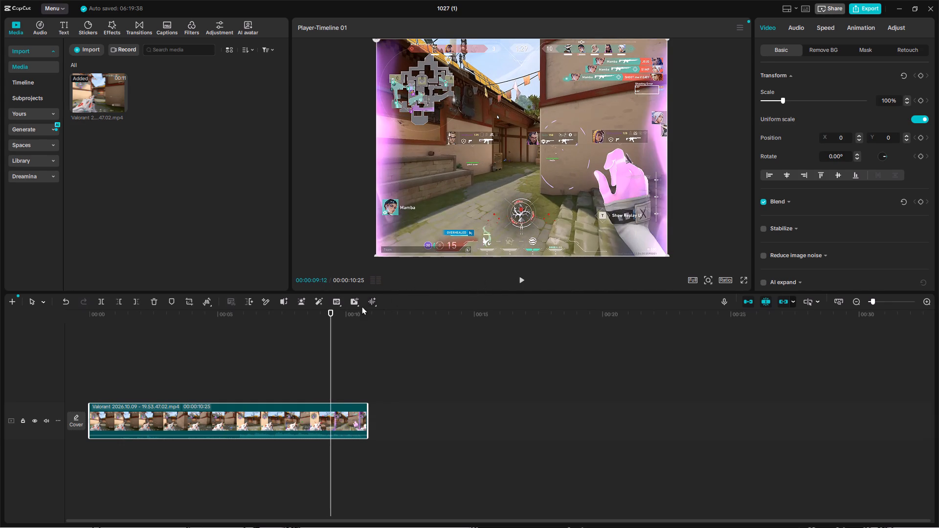
click(330, 310)
double_click(526, 275)
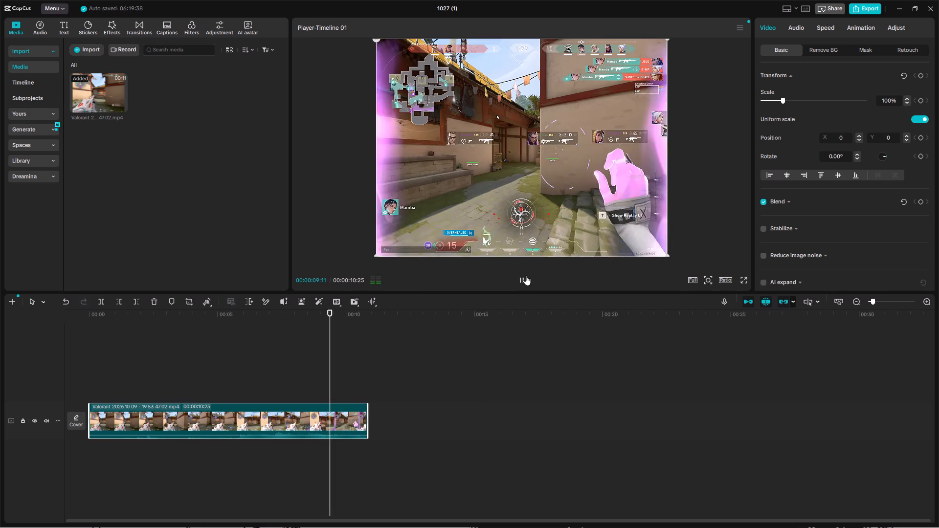
drag(330, 310, 312, 310)
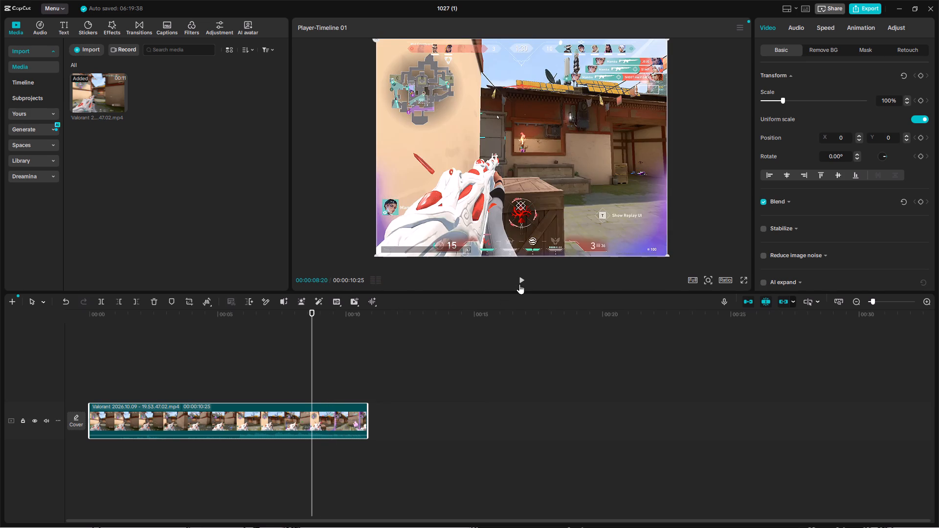
click(519, 284)
click(519, 284)
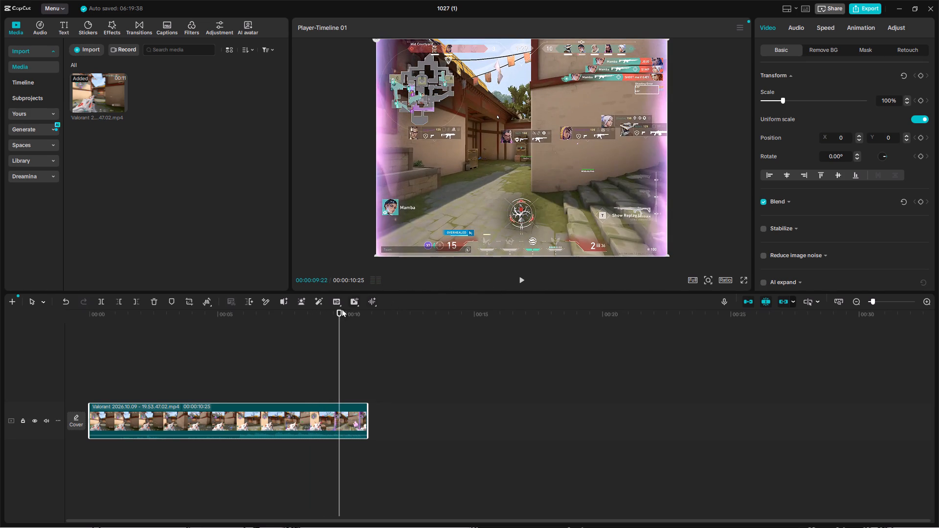
drag(335, 310, 321, 314)
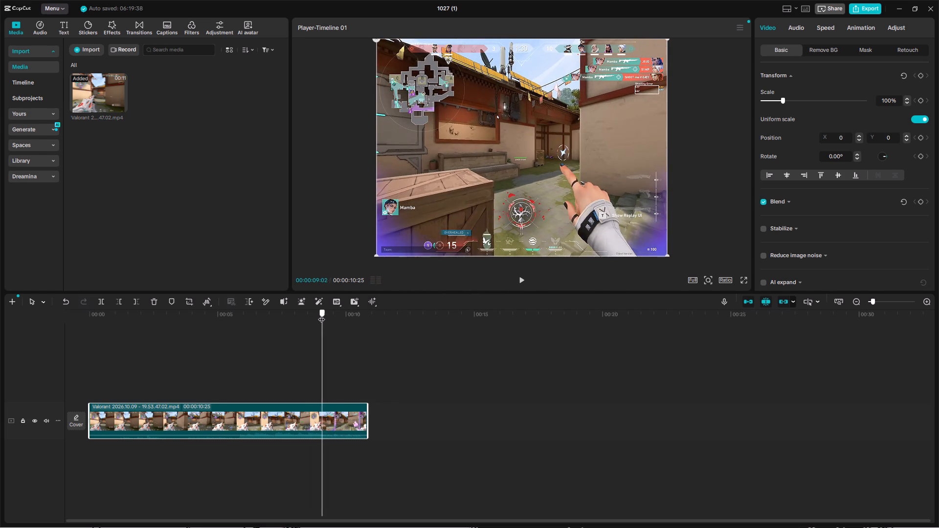
drag(321, 314, 317, 315)
double_click(522, 282)
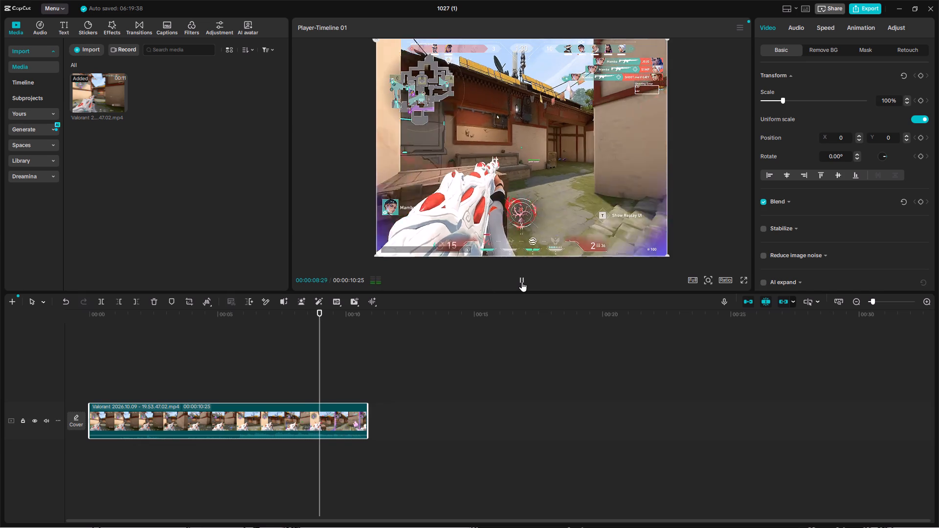
double_click(522, 282)
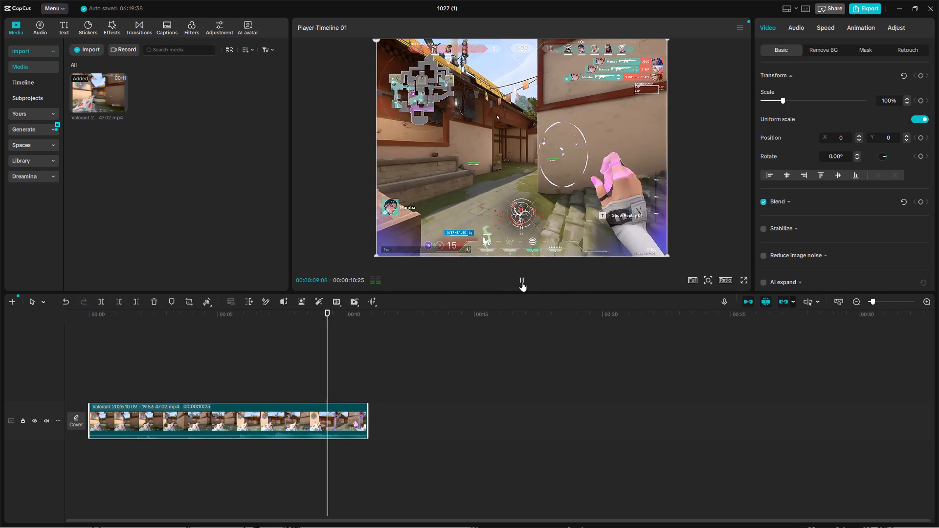
drag(331, 310, 326, 312)
click(326, 312)
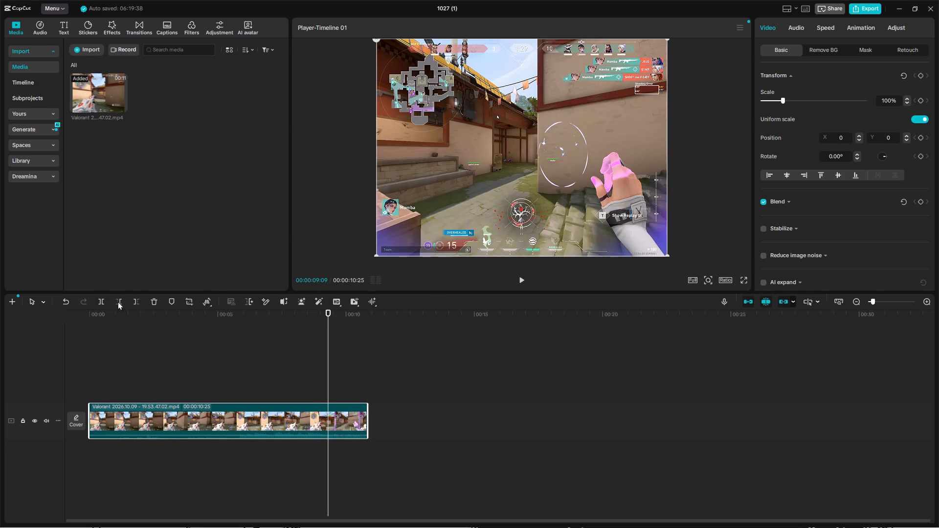
click(136, 304)
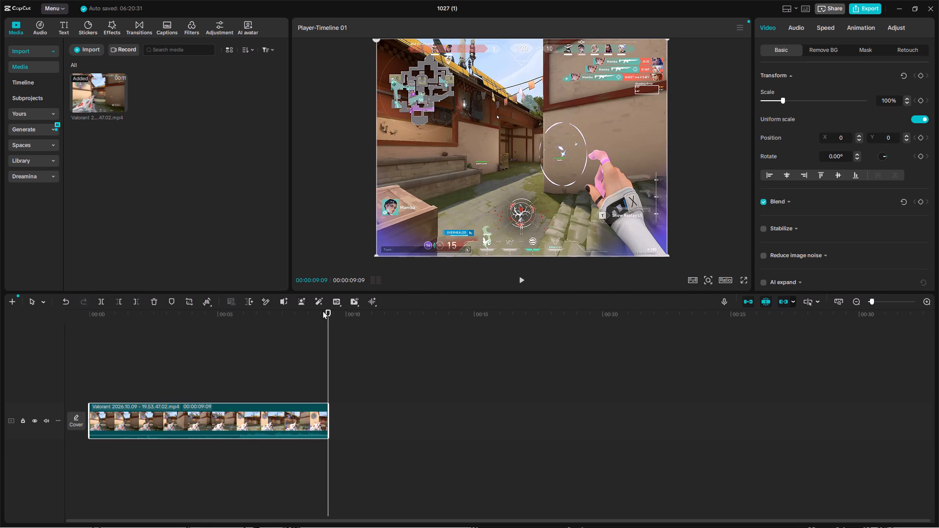
Scrub through the trimmed clip and play it from 00:00:05:05 to examine where the action begins.
drag(328, 312, 125, 340)
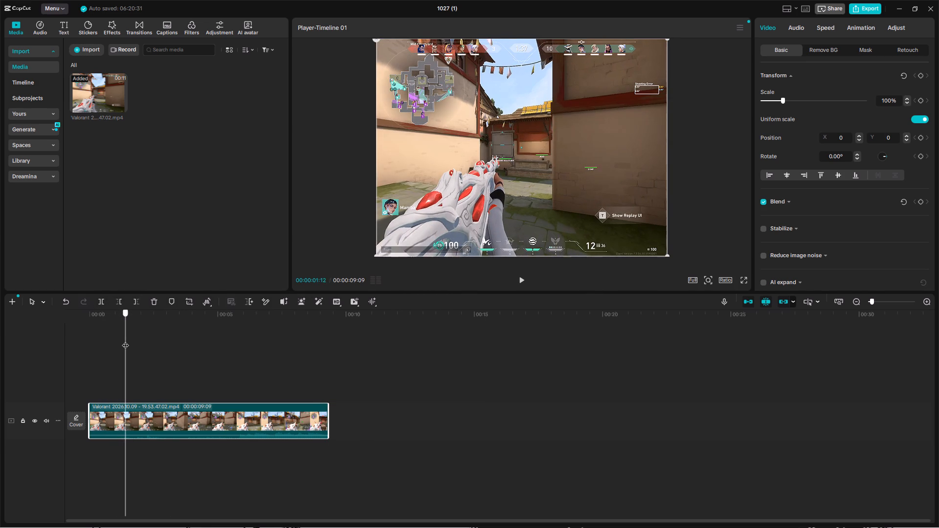
drag(125, 340, 129, 341)
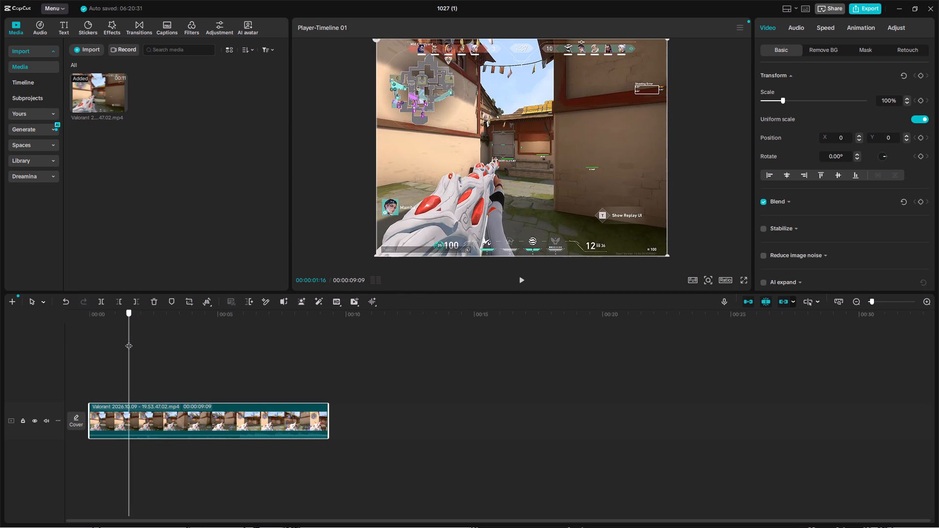
drag(129, 341, 152, 341)
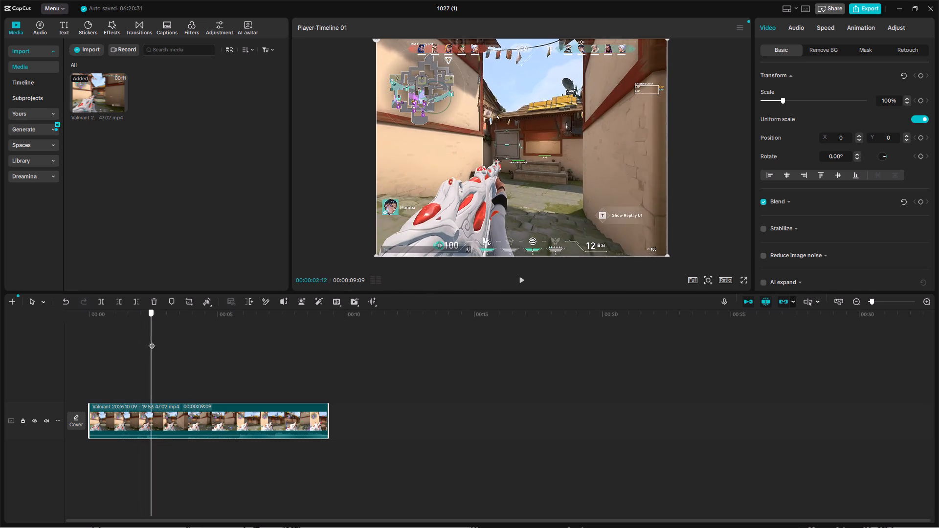
drag(152, 341, 181, 342)
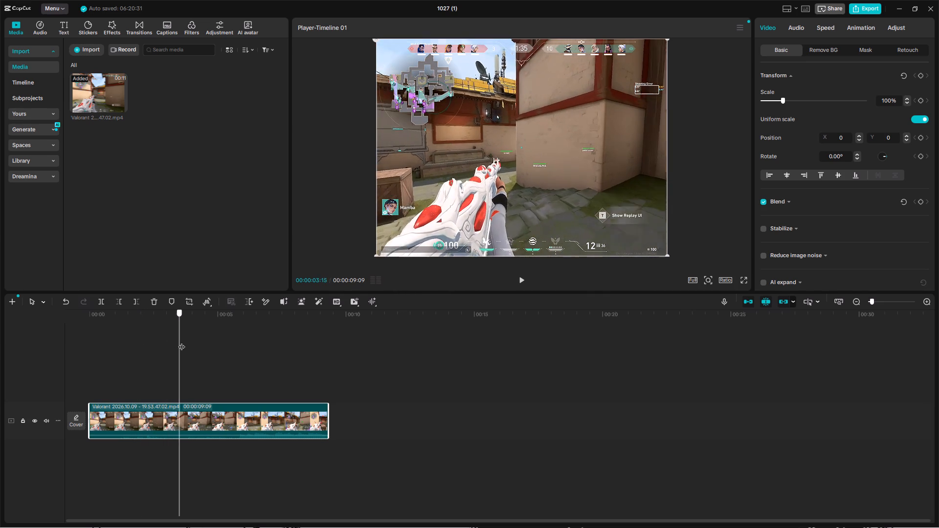
drag(181, 342, 204, 342)
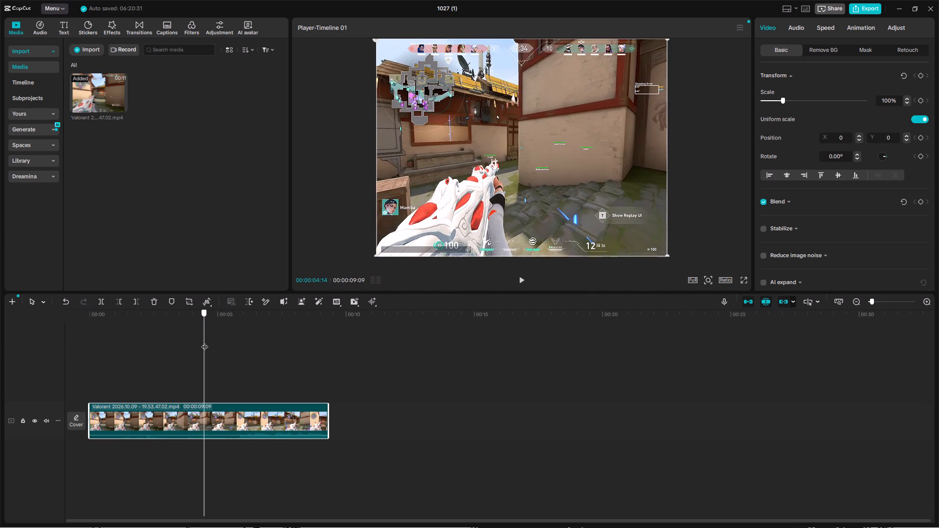
drag(204, 342, 215, 342)
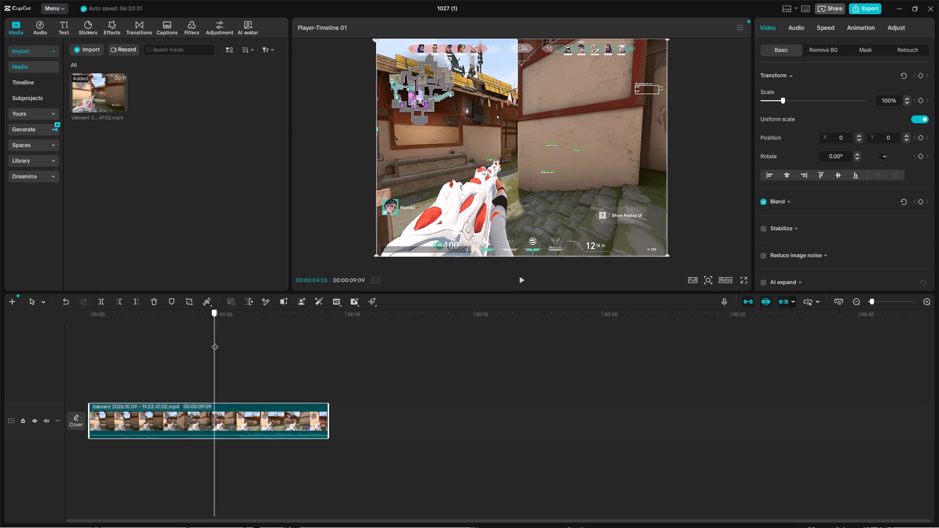
drag(215, 342, 225, 342)
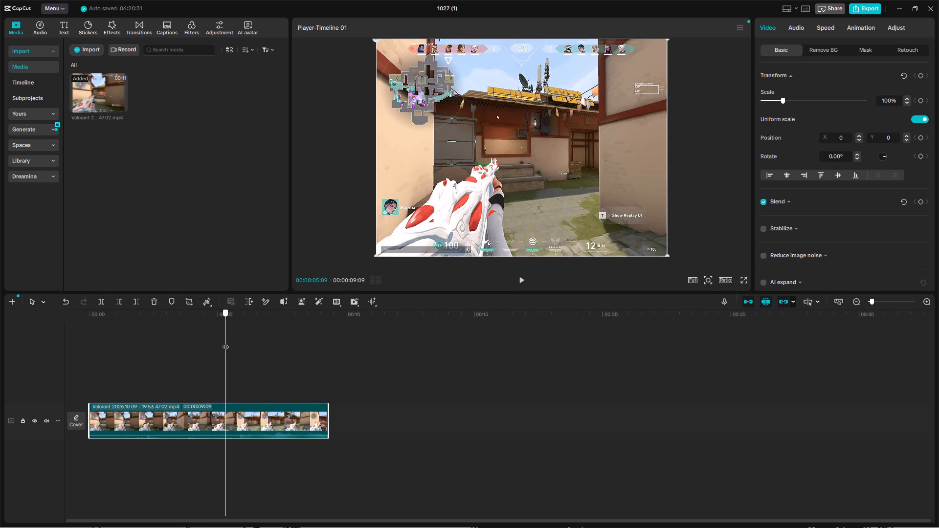
drag(225, 342, 222, 341)
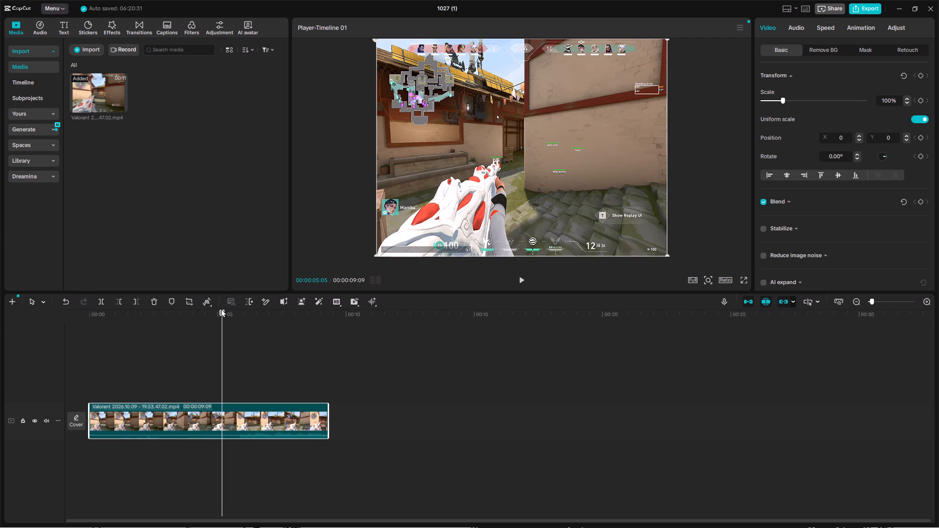
drag(221, 308, 222, 309)
drag(222, 309, 233, 309)
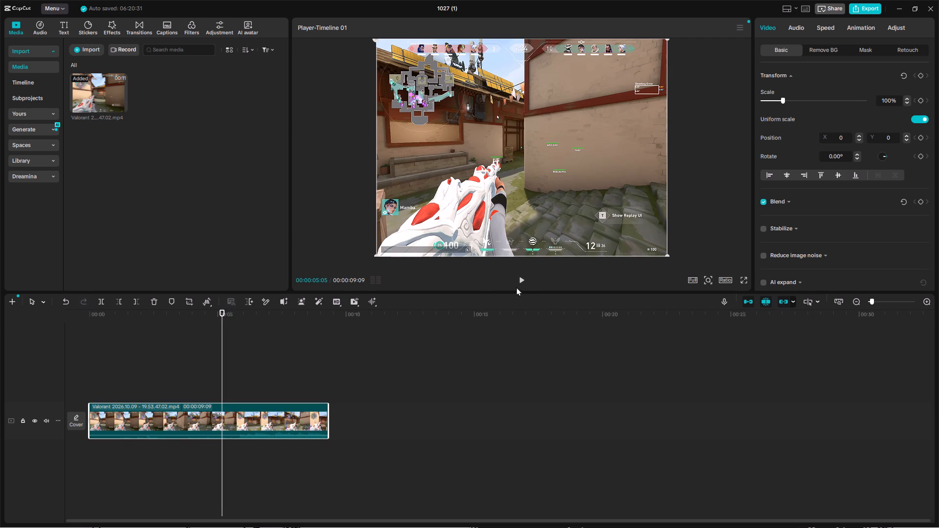
click(522, 282)
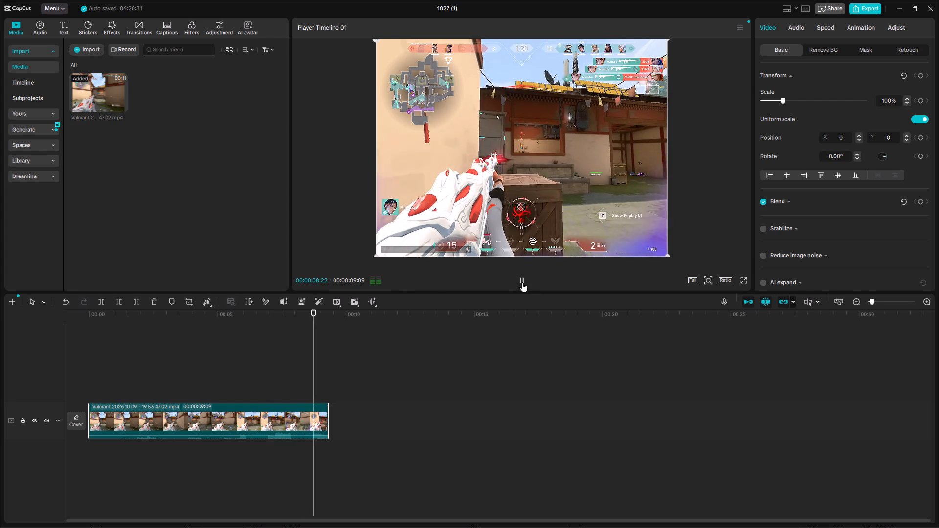
Review the clip's opening and trim off everything before 00:00:01:16.
drag(326, 311, 101, 336)
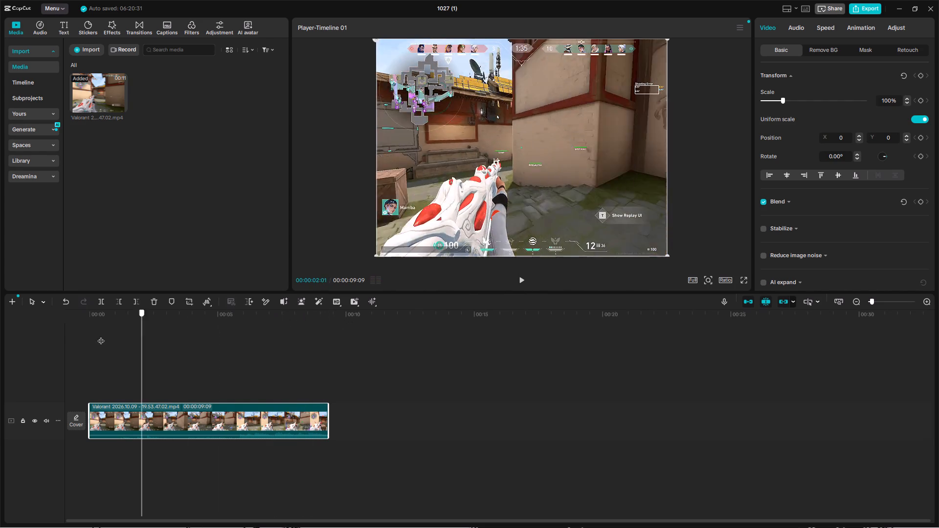
drag(101, 336, 75, 339)
click(522, 274)
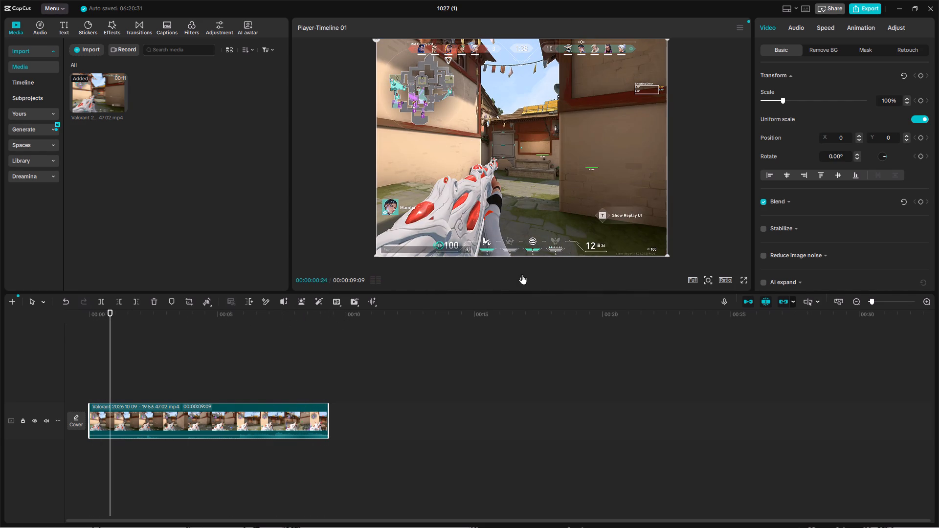
click(522, 274)
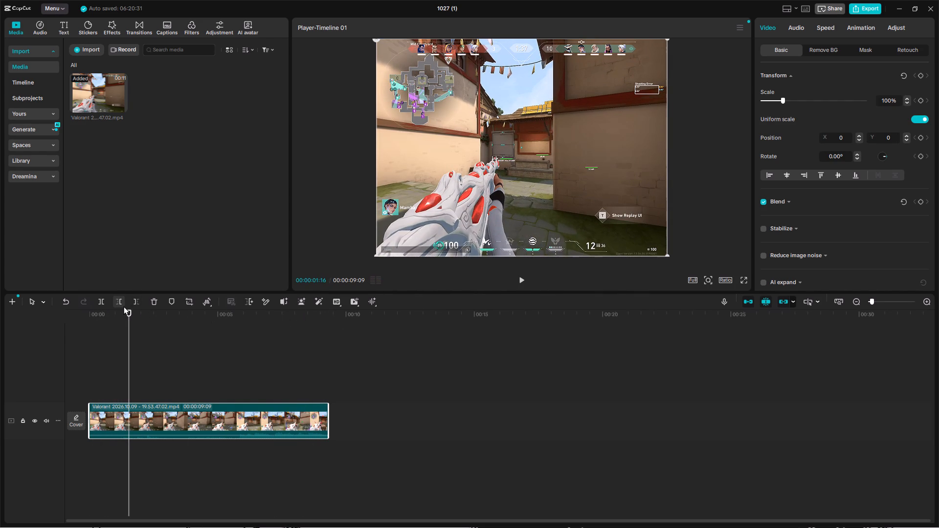
click(123, 306)
Play the shortened clip up to just before the shooting and split it at 00:00:04:03.
click(527, 281)
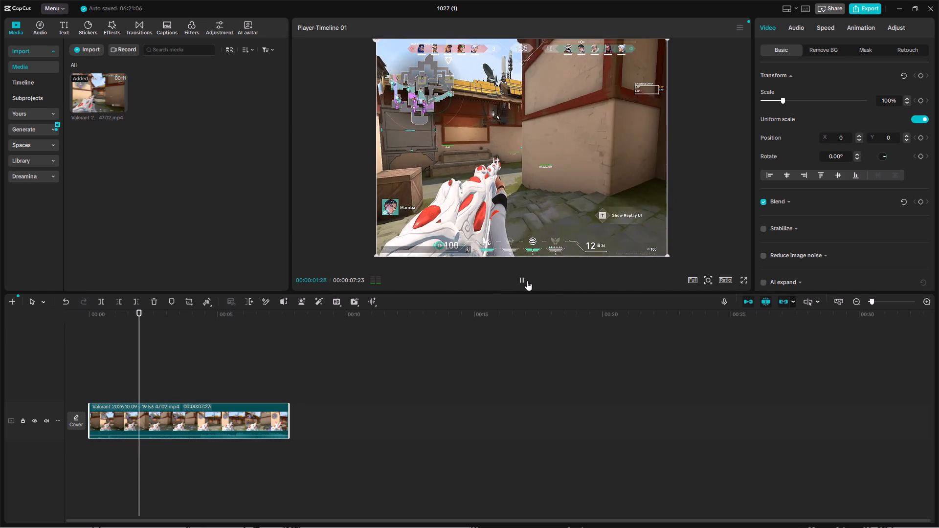
click(527, 281)
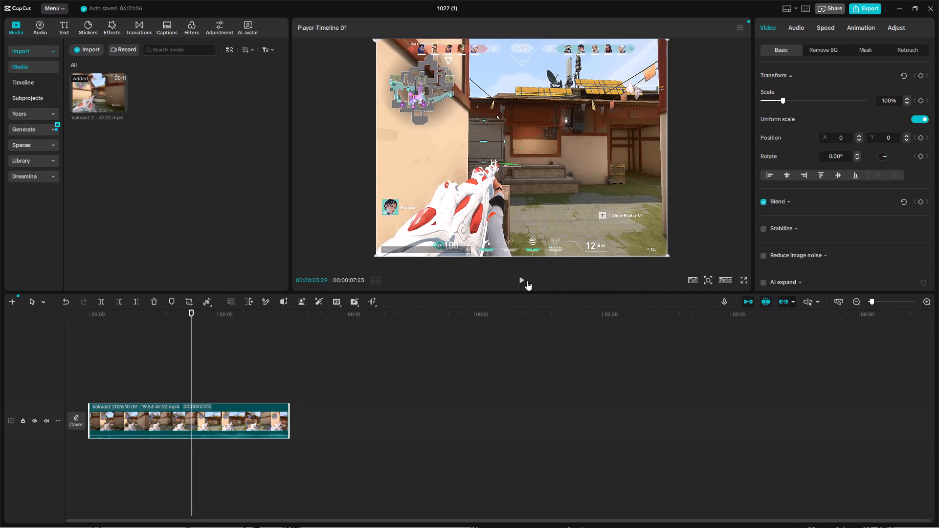
click(192, 313)
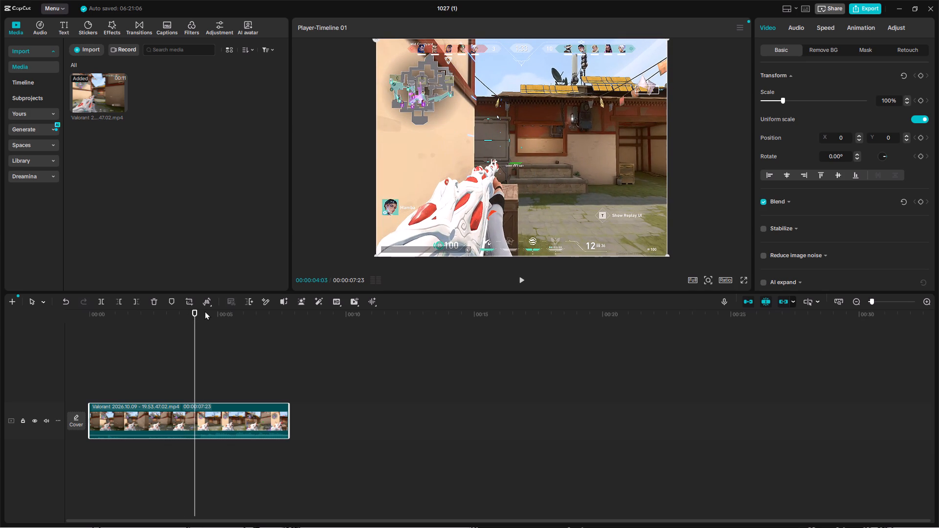
click(106, 302)
Review the footage on both sides of the 00:00:04:03 cut and delete the piece before it.
click(522, 279)
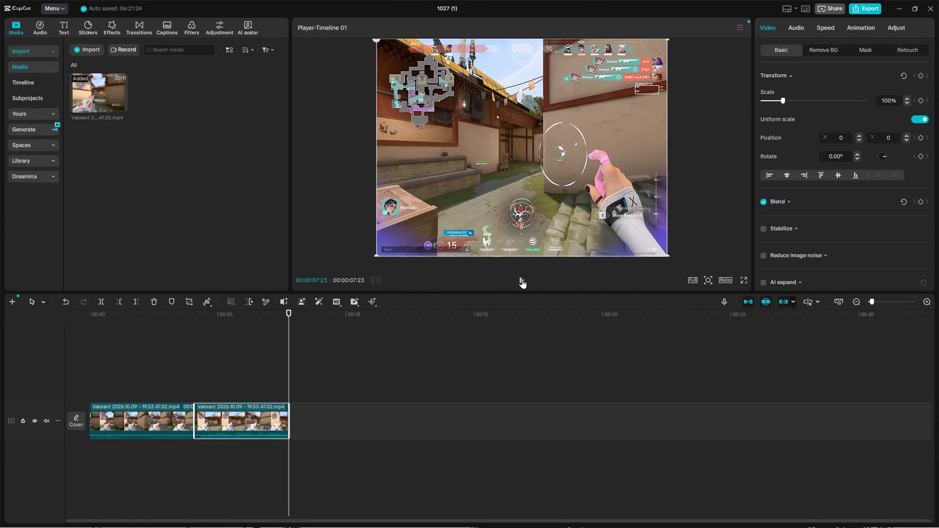
drag(285, 310, 192, 337)
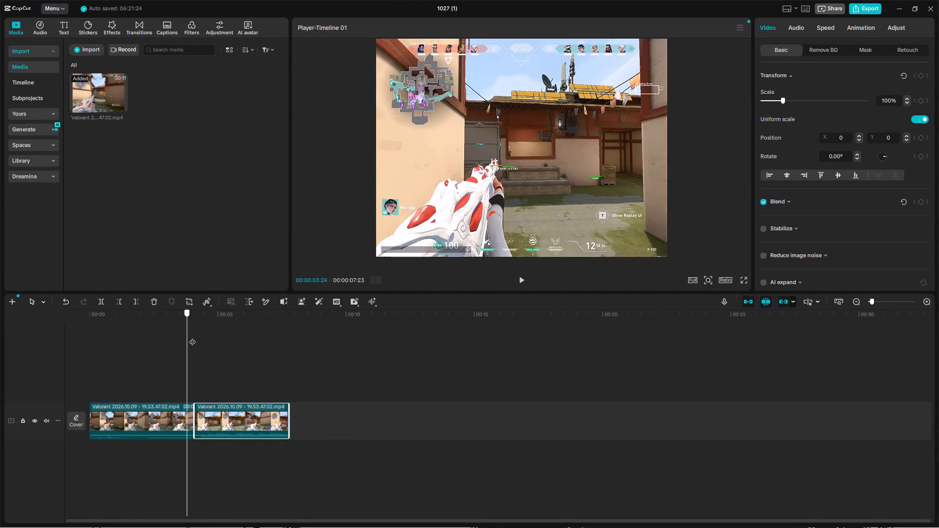
drag(192, 337, 194, 337)
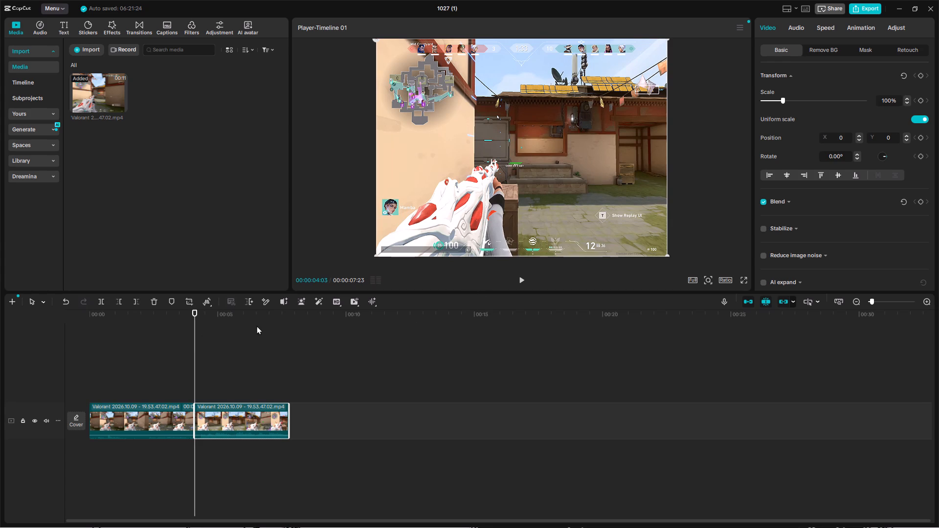
drag(195, 312, 81, 328)
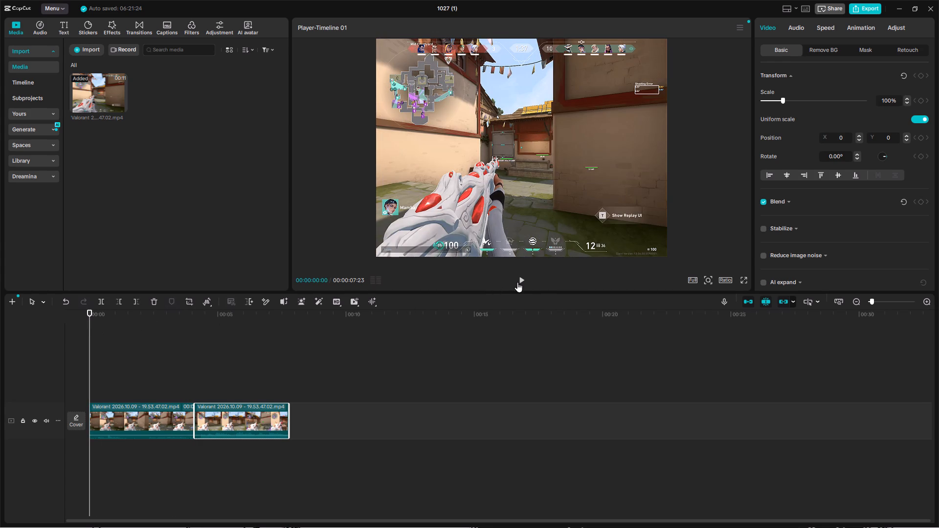
click(517, 282)
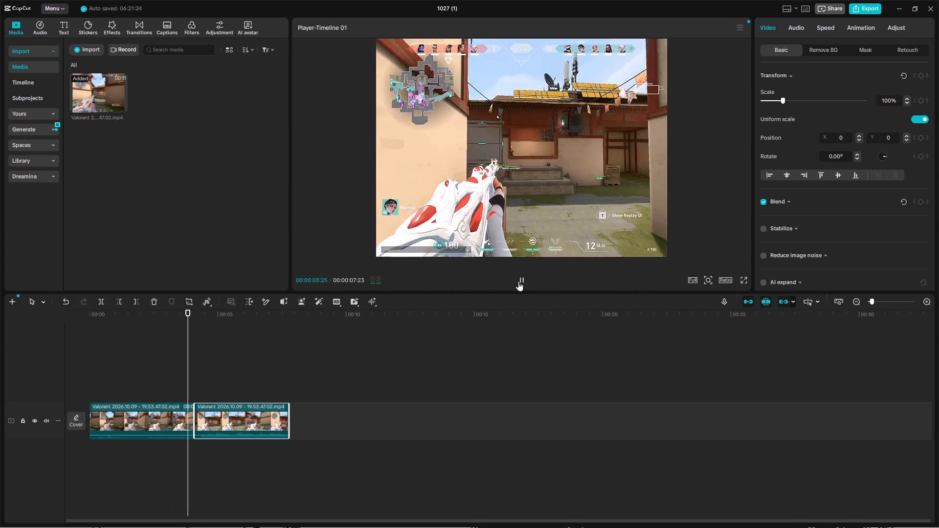
click(518, 281)
drag(208, 312, 206, 313)
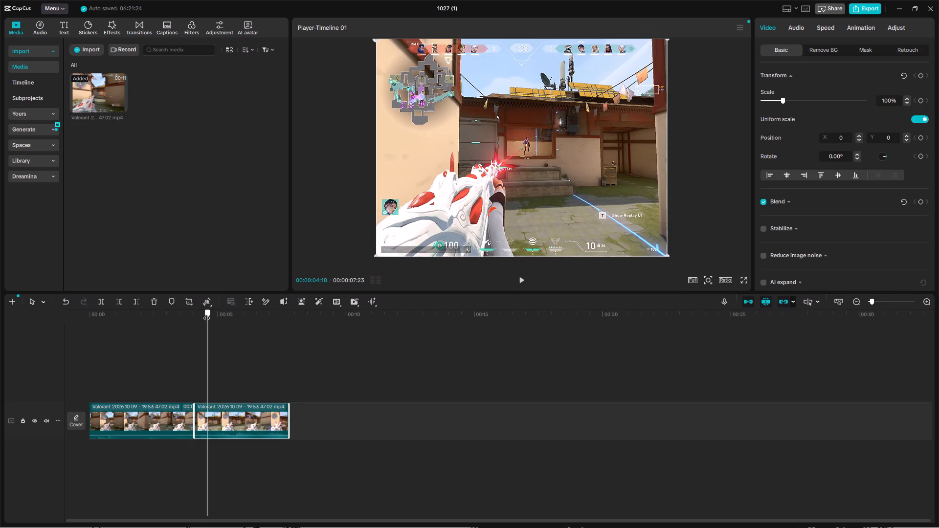
drag(206, 313, 193, 317)
right_click(149, 411)
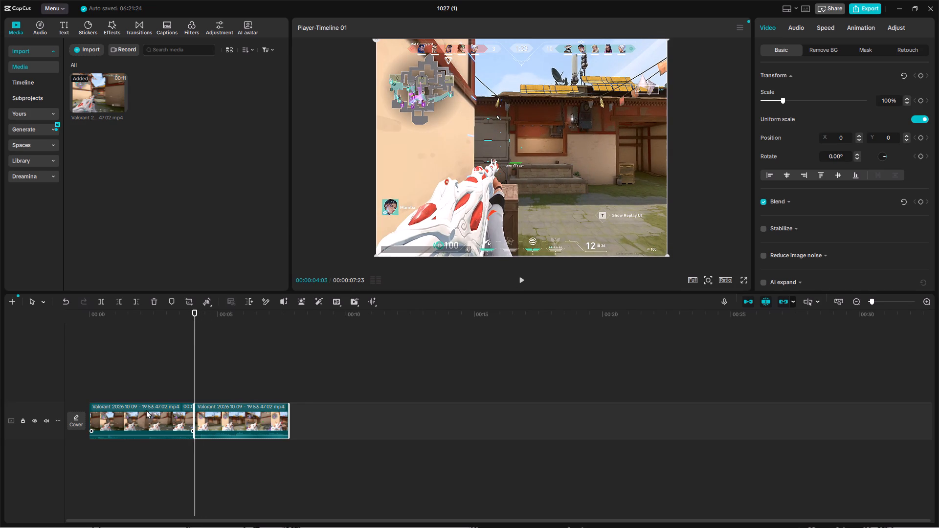
click(166, 226)
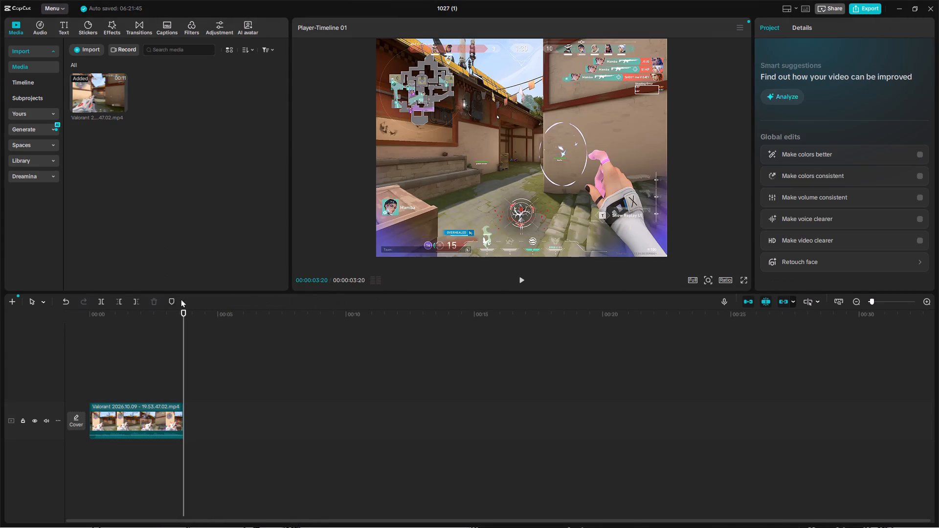
Play the remaining clip from its start to its end to check the final cut.
drag(183, 314, 72, 340)
click(518, 282)
Open the export settings for the timeline and set the frame rate to 60fps.
click(622, 107)
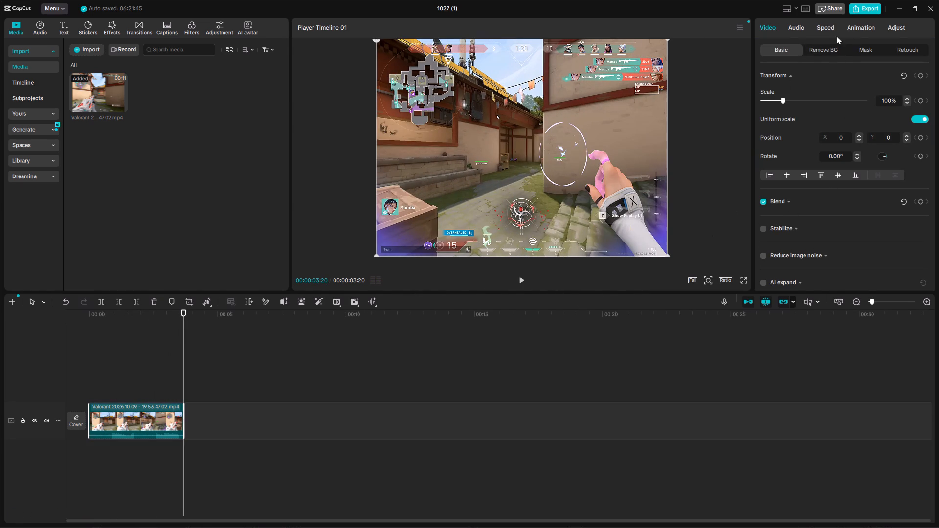
click(855, 9)
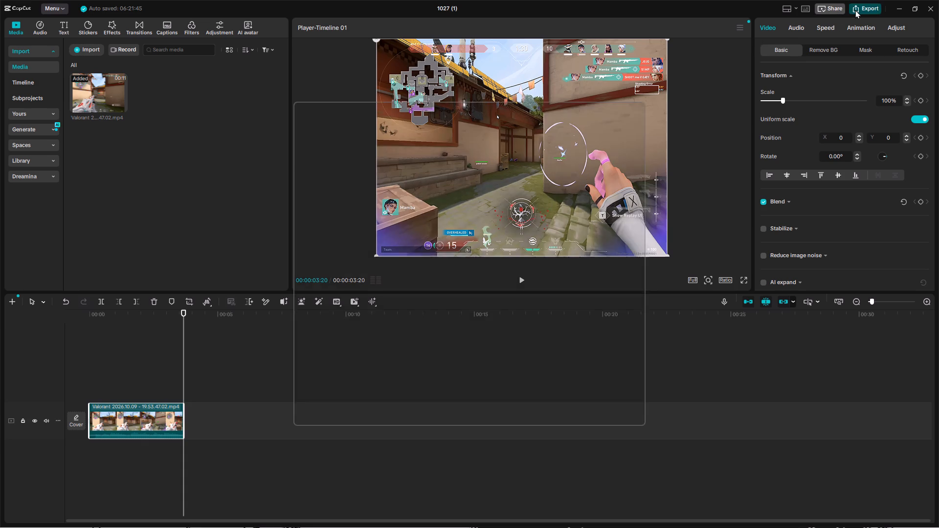
click(578, 307)
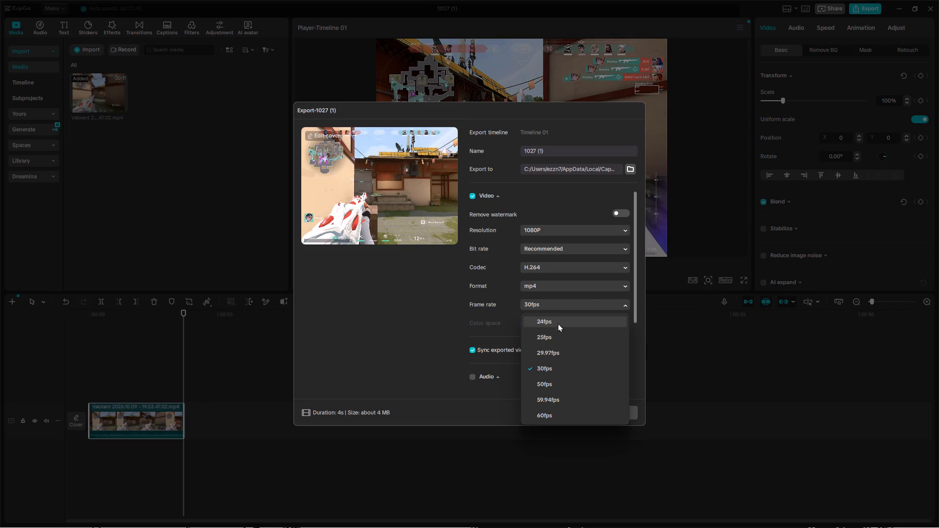
click(559, 410)
Check the available bit rate, format and codec options for the export.
click(563, 248)
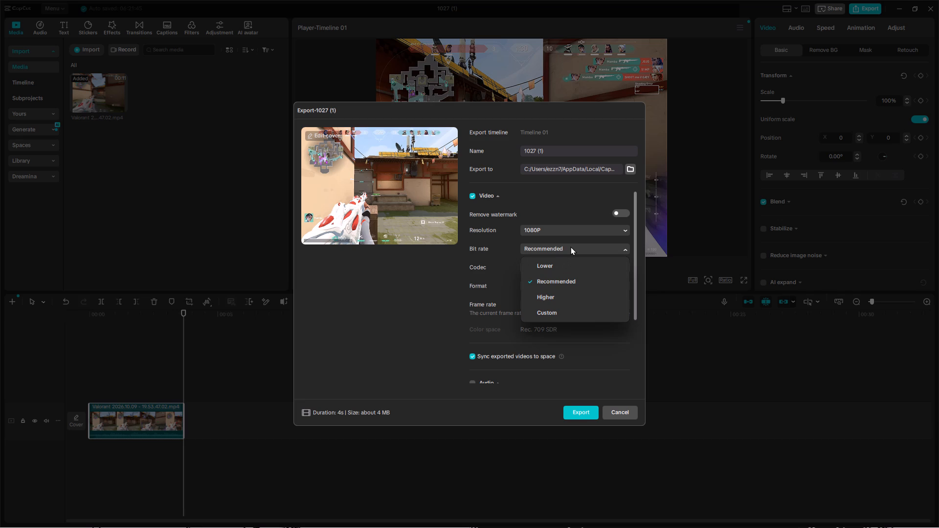
click(570, 246)
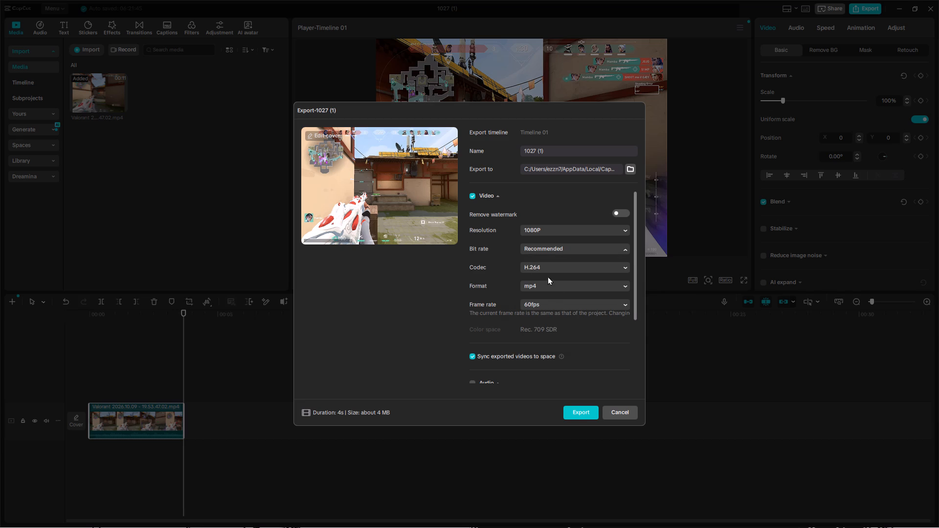
click(553, 288)
click(553, 288)
click(555, 271)
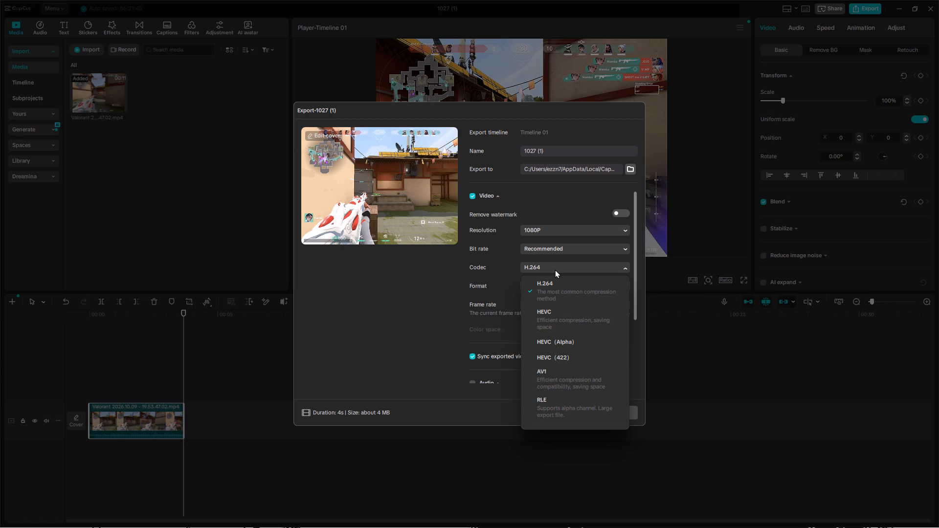
click(555, 269)
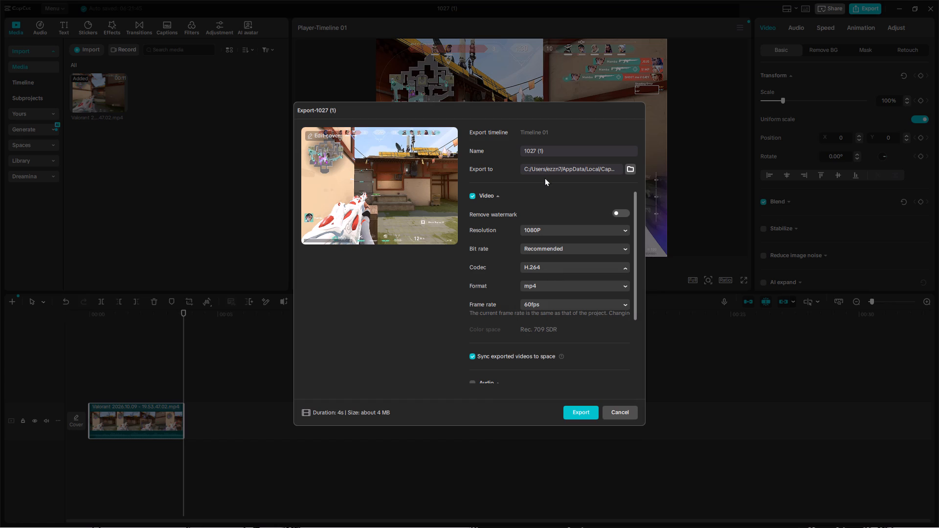
Replace the export name with trim.
click(562, 150)
key(BackSpace)
key(BackSpace)
key(BackSpace)
key(BackSpace)
key(BackSpace)
key(BackSpace)
key(BackSpace)
key(BackSpace)
key(BackSpace)
key(BackSpace)
key(BackSpace)
key(BackSpace)
key(BackSpace)
key(BackSpace)
key(BackSpace)
key(BackSpace)
text(trm)
key(BackSpace)
text(im)
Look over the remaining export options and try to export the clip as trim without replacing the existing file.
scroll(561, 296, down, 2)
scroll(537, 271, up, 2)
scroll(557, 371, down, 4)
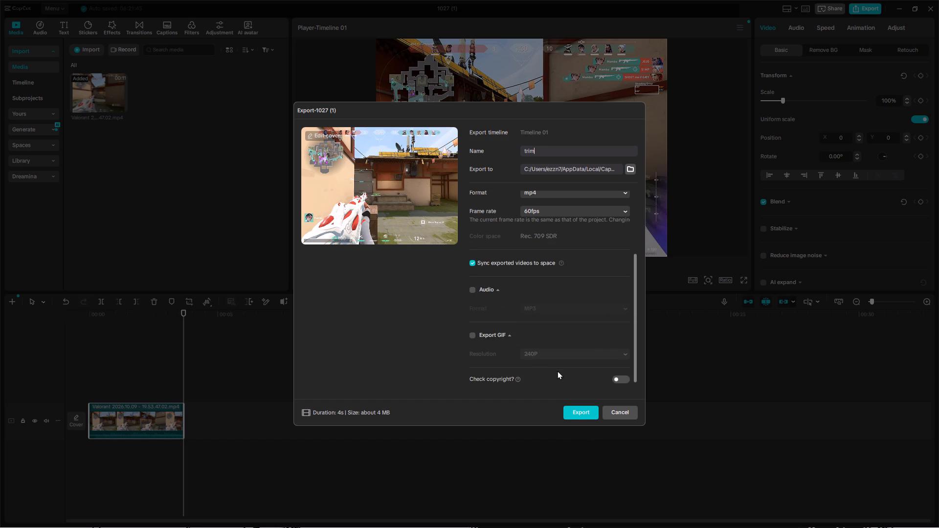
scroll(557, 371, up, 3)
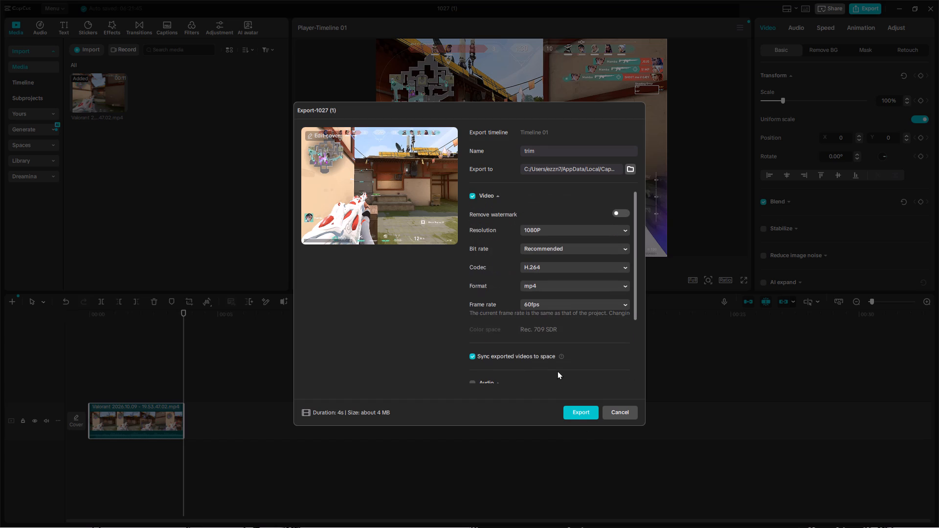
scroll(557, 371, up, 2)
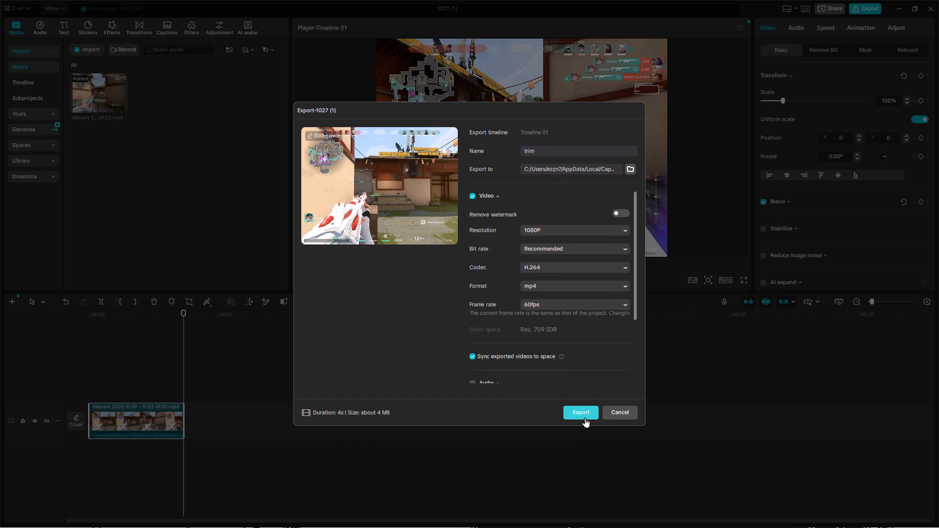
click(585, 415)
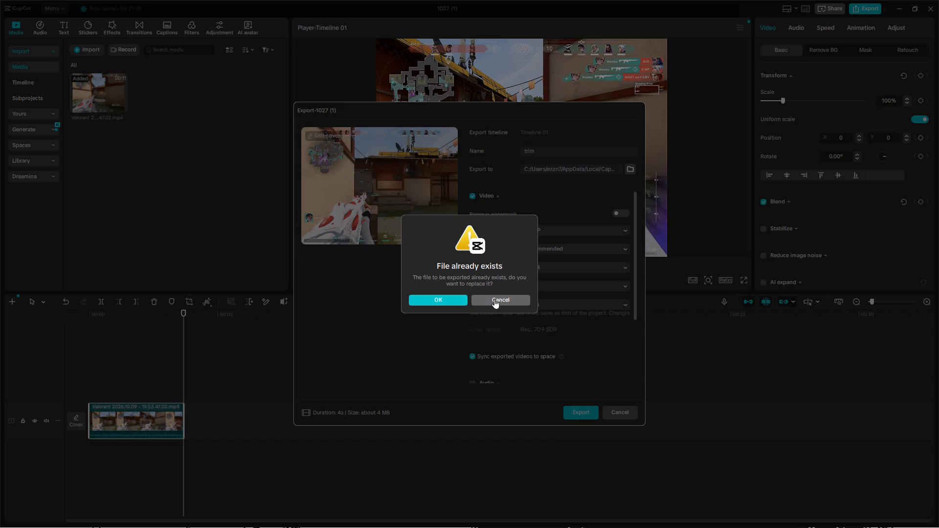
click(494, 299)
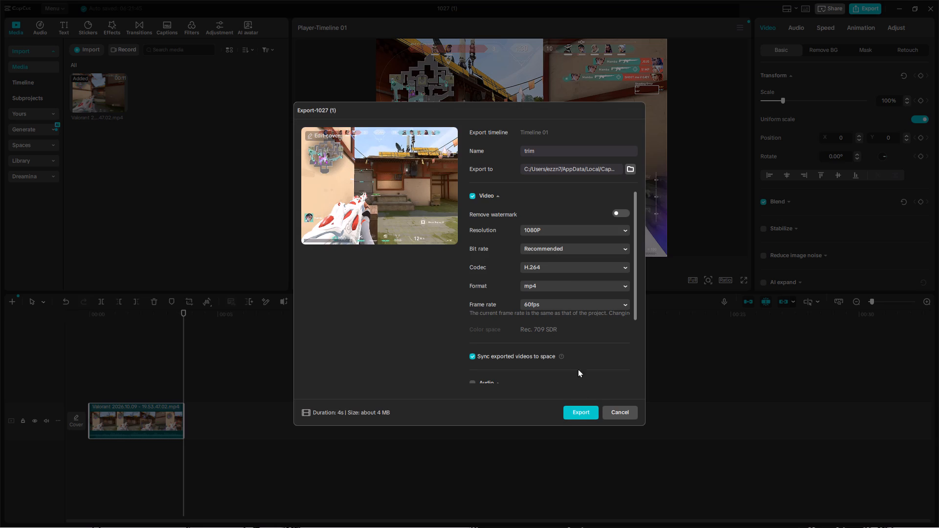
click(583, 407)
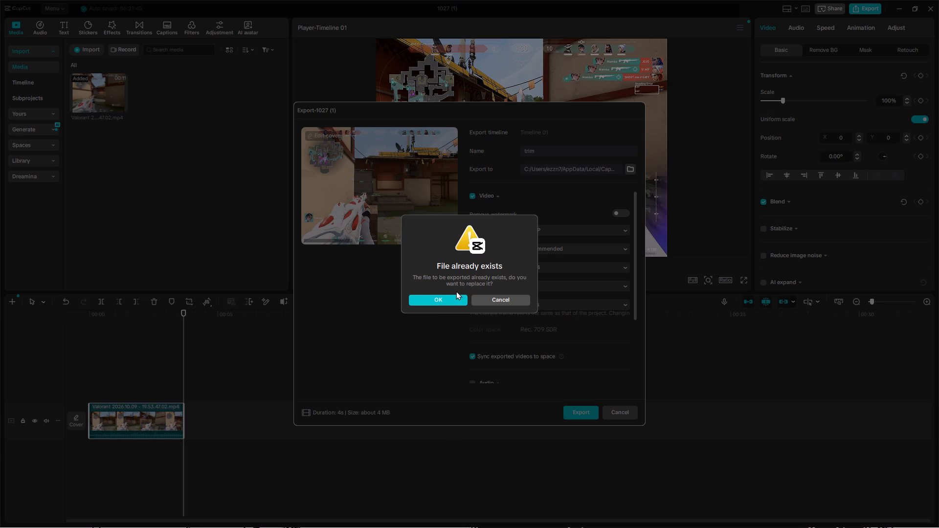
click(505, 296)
Add a trailing space to the export name trim and export the clip.
click(554, 152)
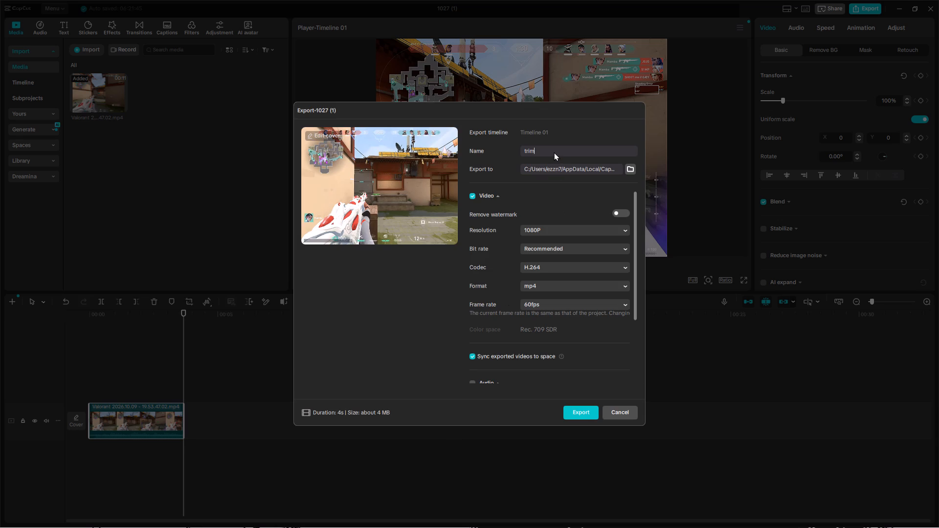
key(space)
click(581, 407)
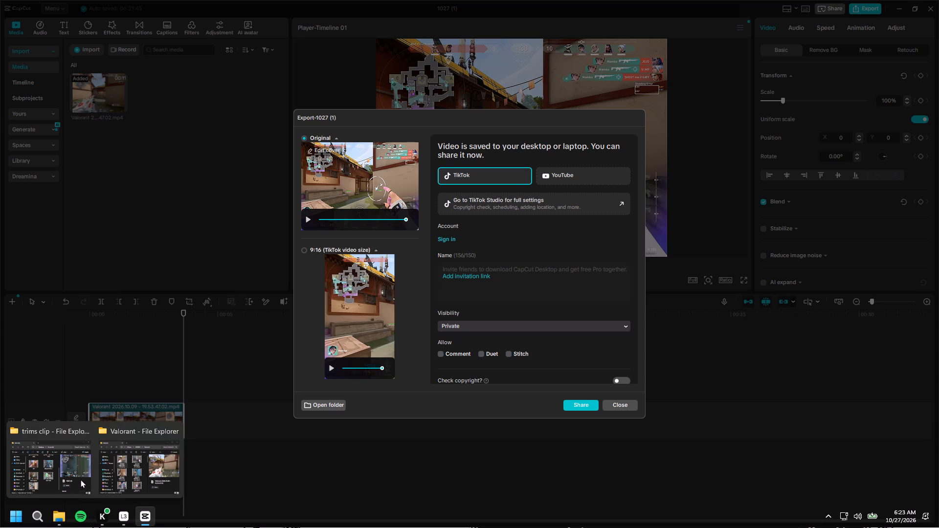
In File Explorer, open CapCut's Videos folder and delete the older trim video, keeping the newly exported one.
click(102, 473)
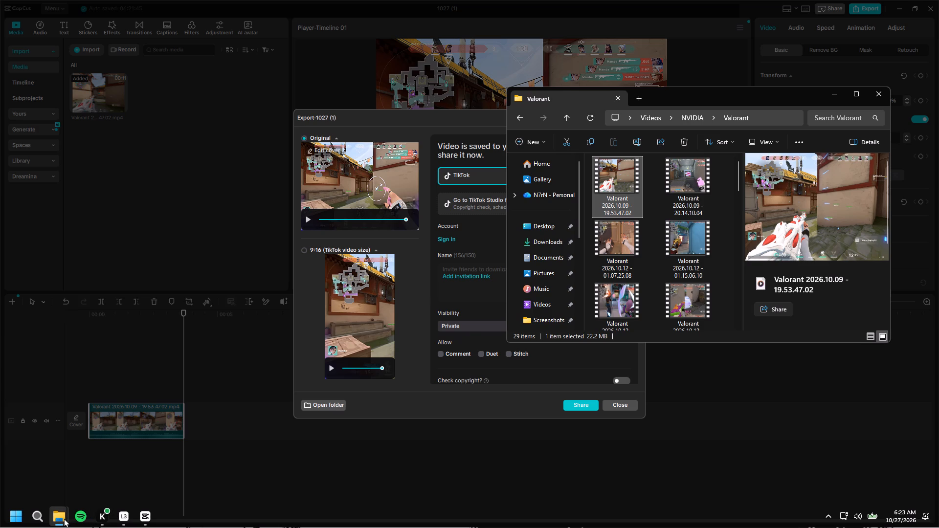
click(48, 471)
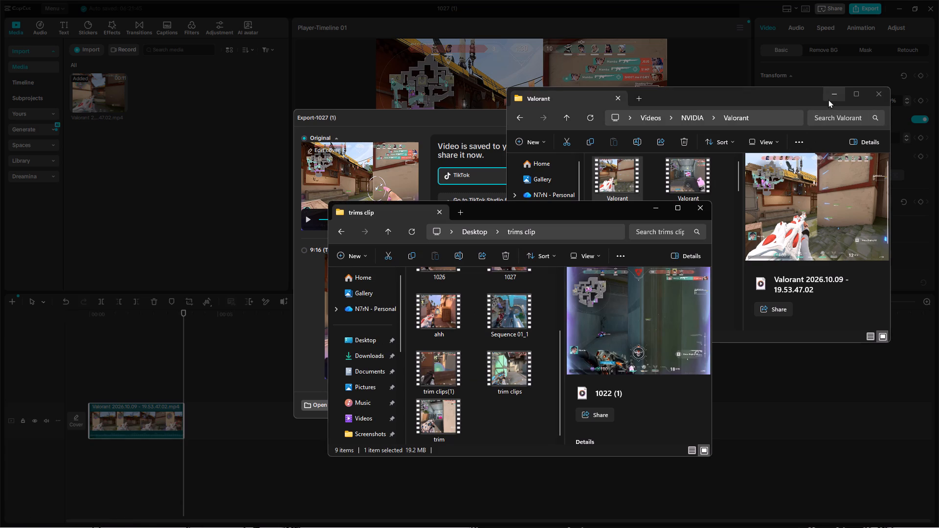
click(828, 99)
scroll(376, 405, down, 3)
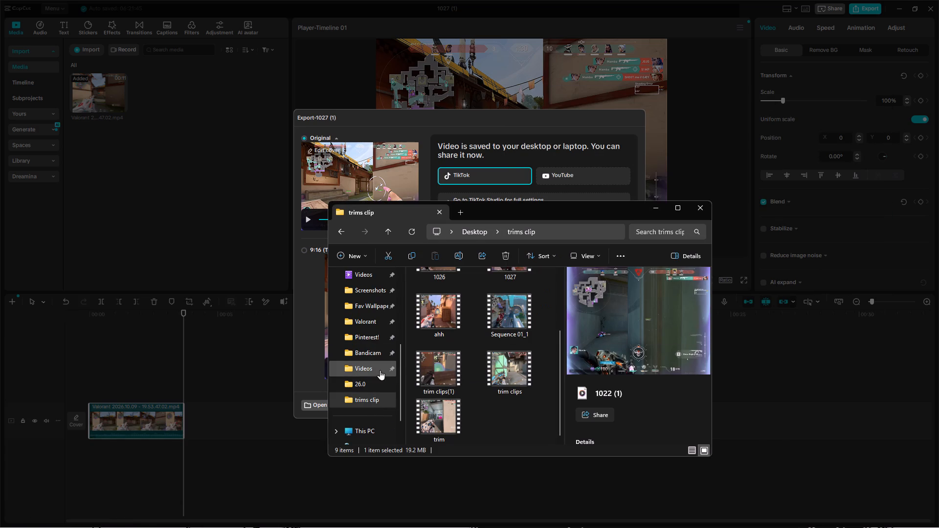
click(378, 370)
right_click(453, 303)
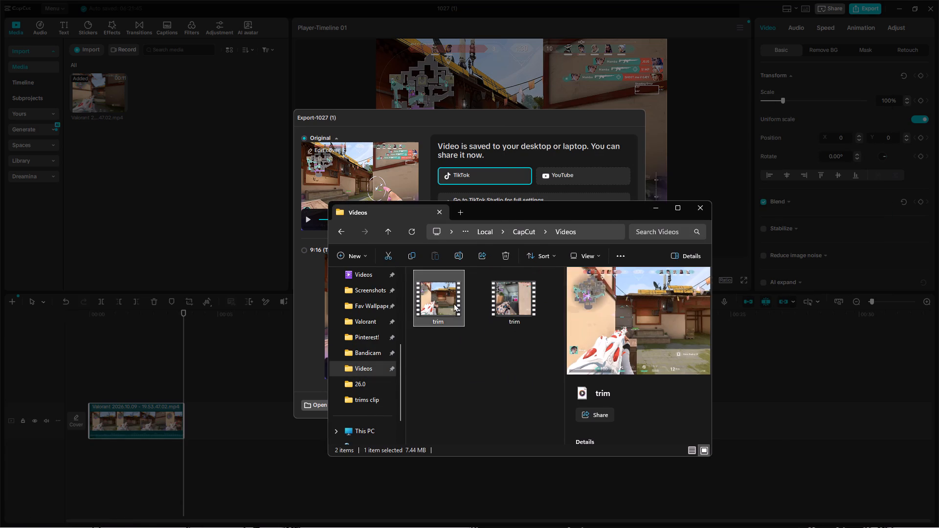
click(500, 323)
right_click(506, 303)
click(645, 311)
Copy the newly exported trim video into the trims clip folder on the Desktop.
right_click(440, 306)
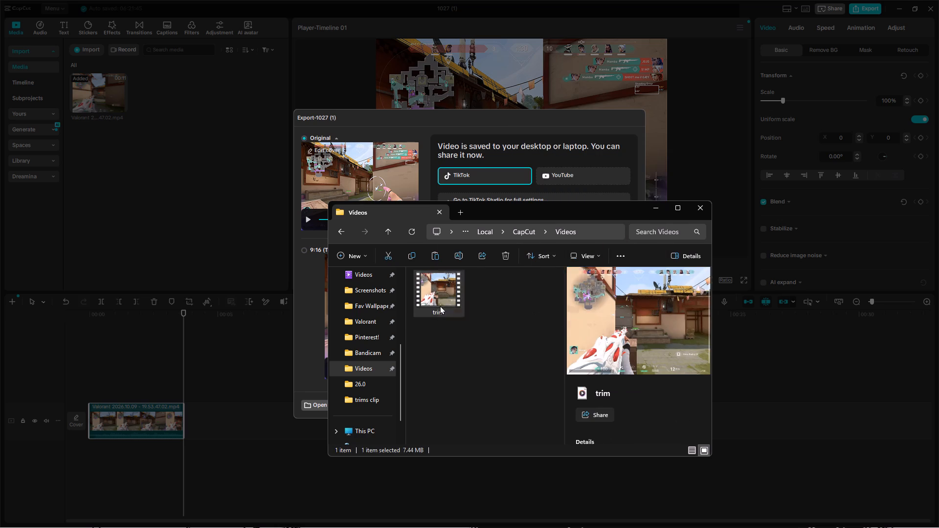
click(481, 319)
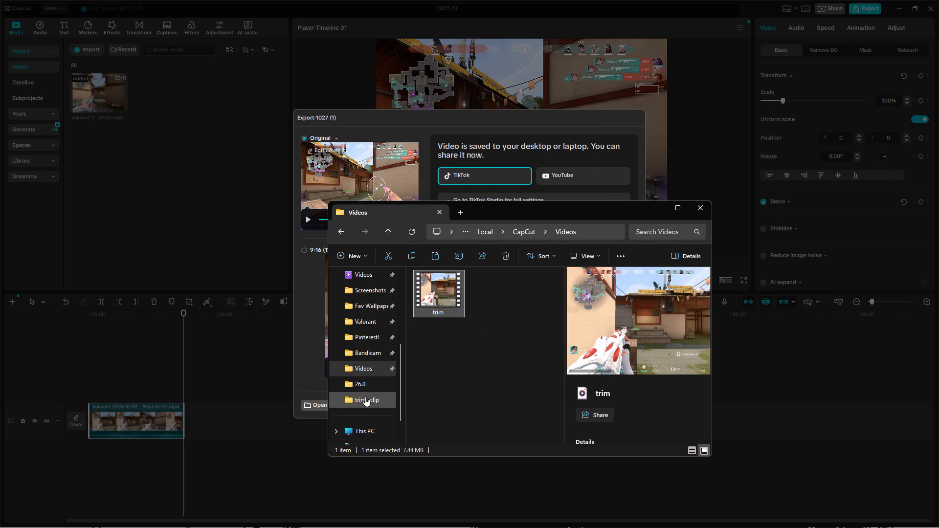
click(365, 396)
right_click(550, 378)
click(559, 391)
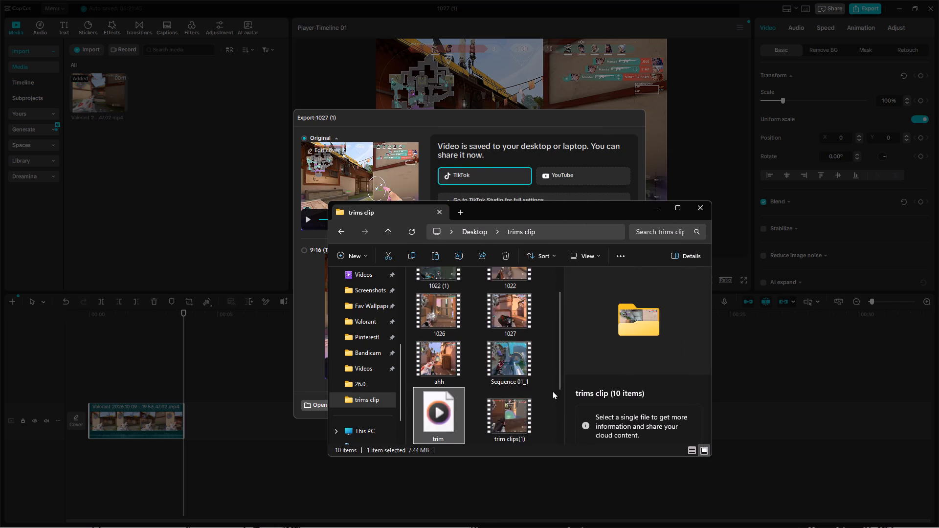
scroll(552, 391, down, 2)
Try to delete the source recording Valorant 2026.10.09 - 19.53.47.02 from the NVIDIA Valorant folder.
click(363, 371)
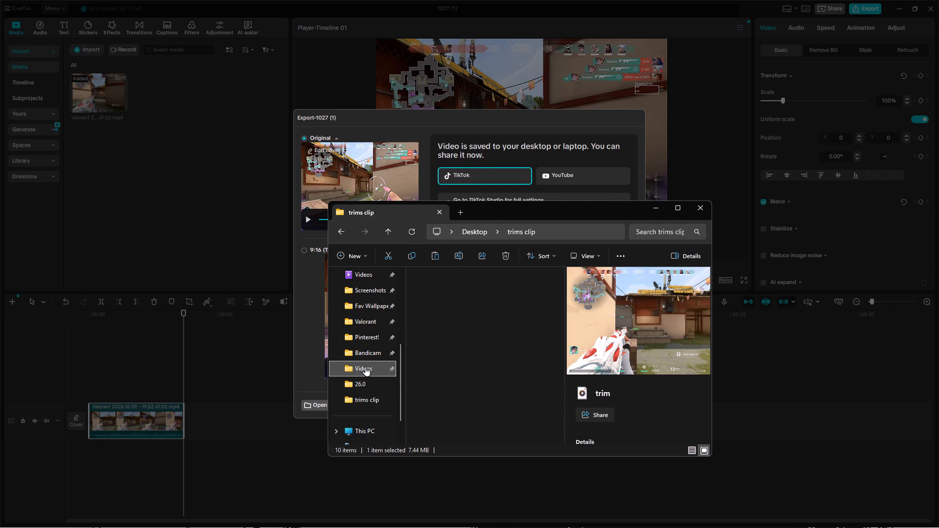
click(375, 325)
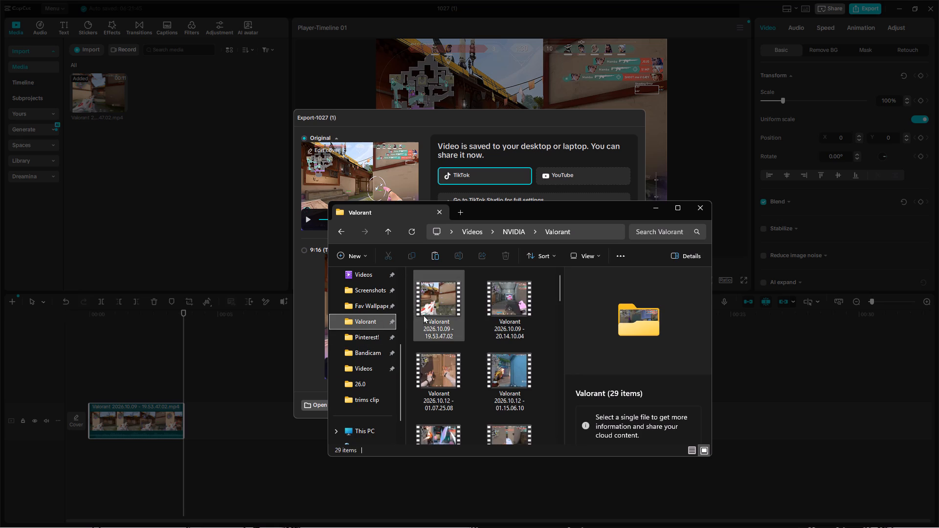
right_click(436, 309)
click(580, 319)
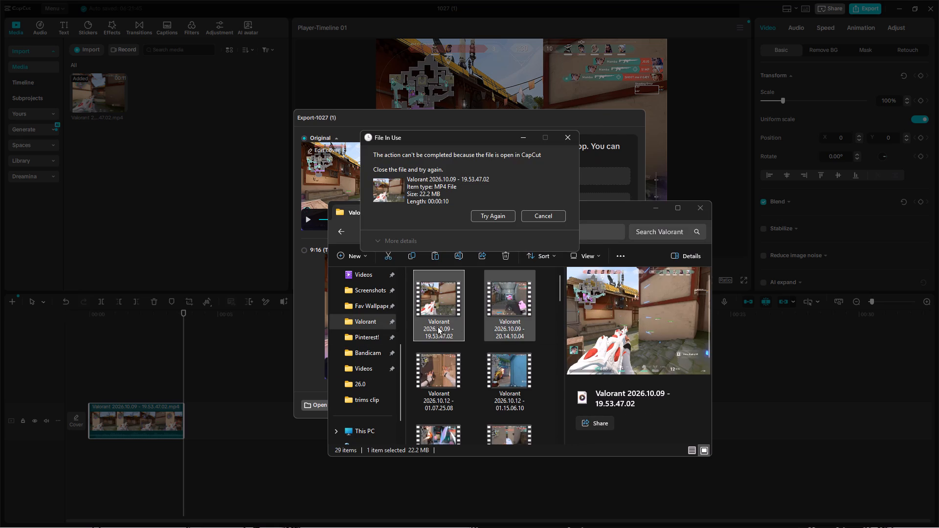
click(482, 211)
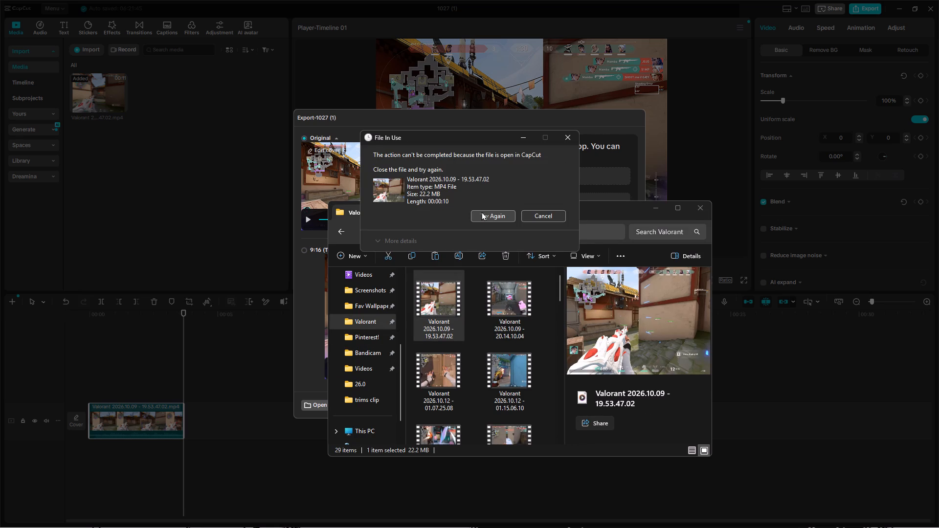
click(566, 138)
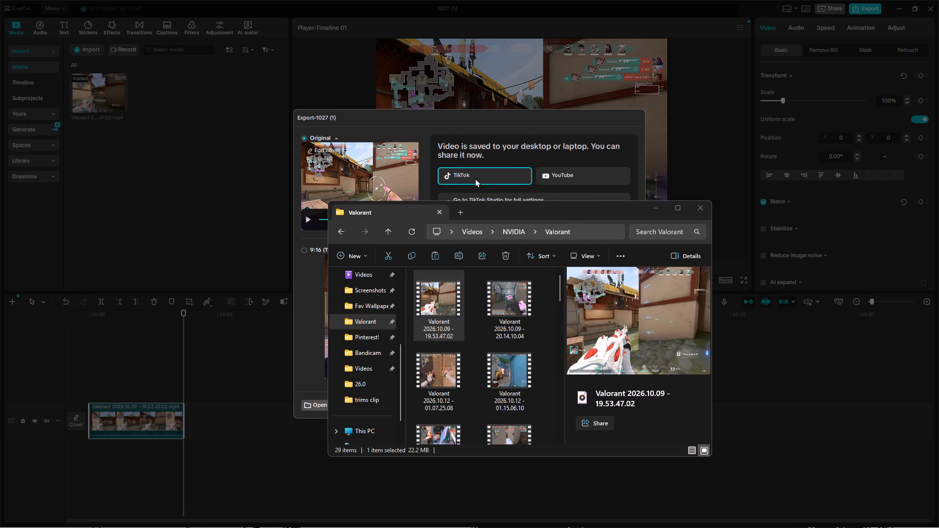
Back in CapCut, close the export window and delete the used recording from the project media together with its timeline clip.
click(254, 352)
click(621, 405)
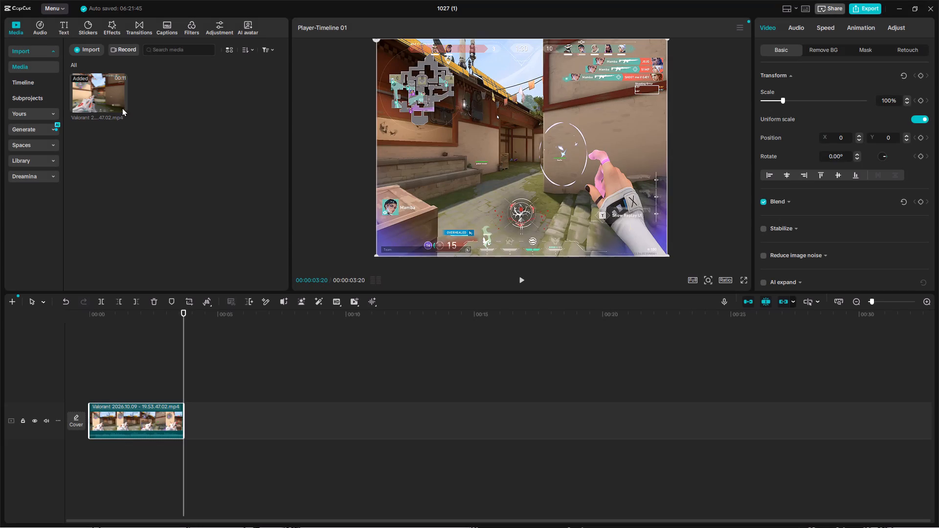
right_click(117, 91)
click(147, 112)
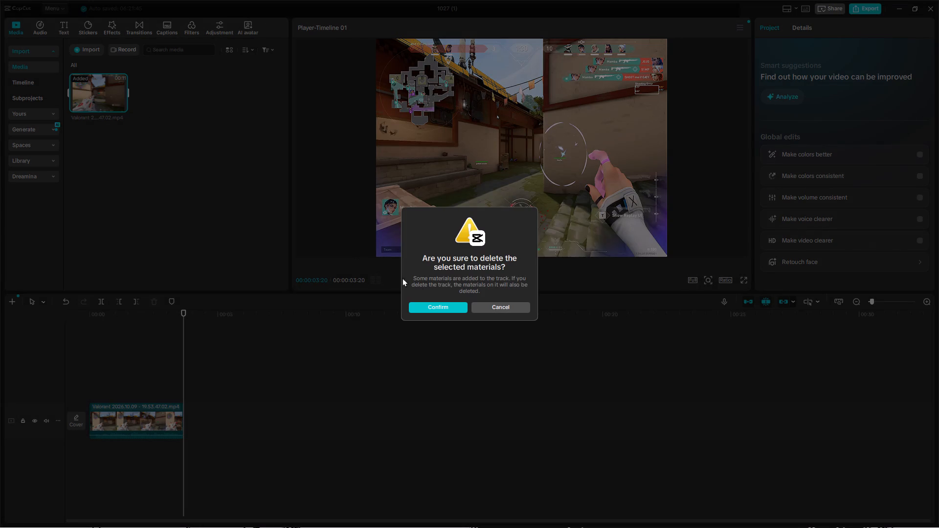
click(437, 303)
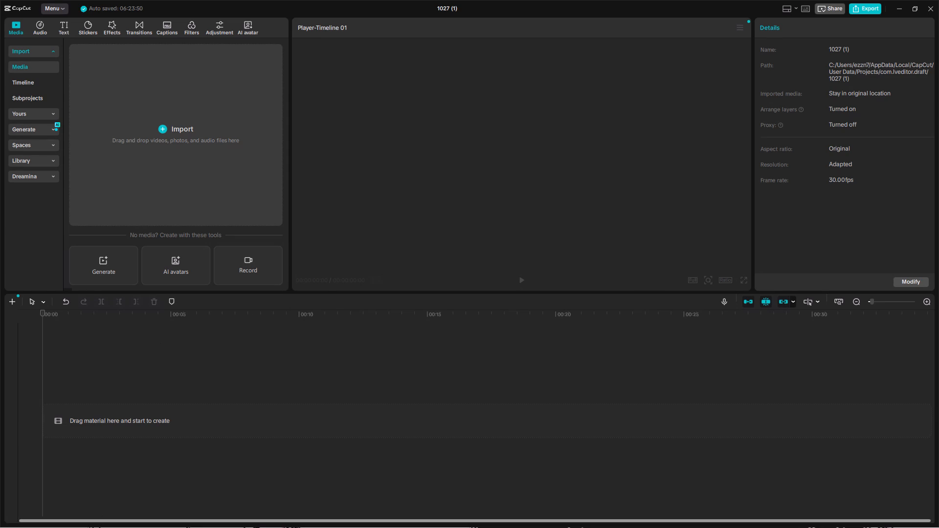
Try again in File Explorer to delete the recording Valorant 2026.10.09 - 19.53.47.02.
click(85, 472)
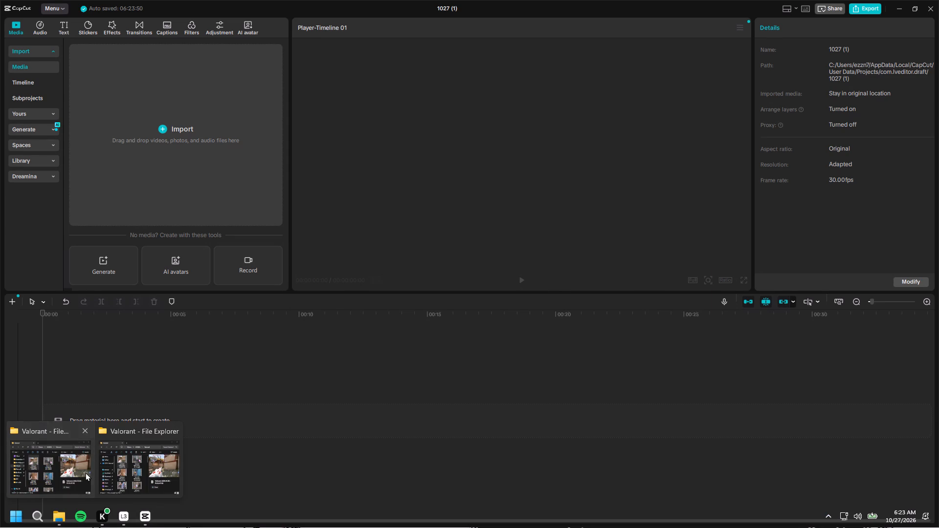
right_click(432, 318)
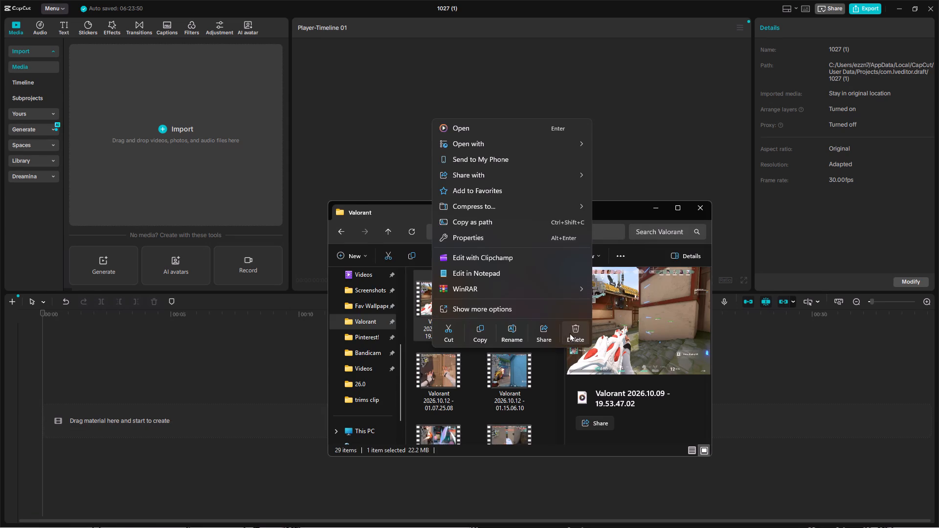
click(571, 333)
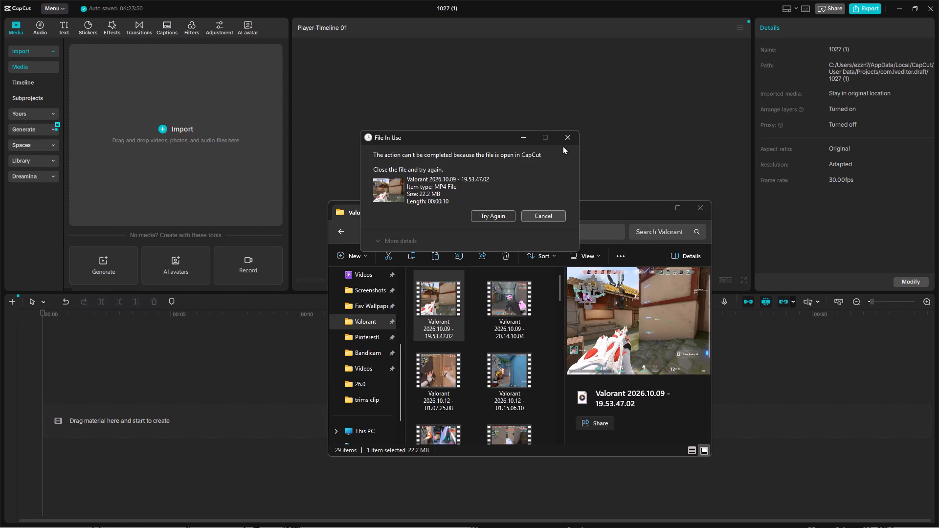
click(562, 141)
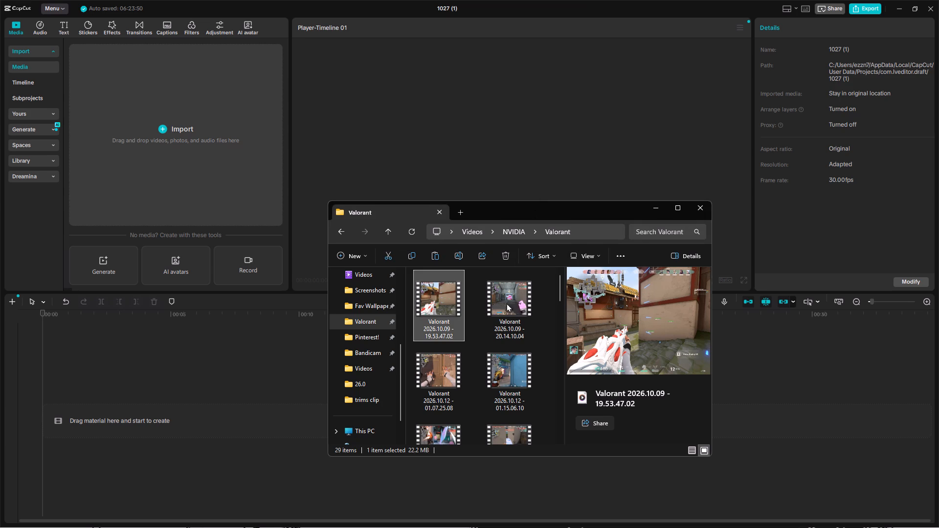
Import the recording Valorant 2026.10.12 - 01.07.25.08 from the Valorant folder into the CapCut project media.
click(506, 303)
click(437, 366)
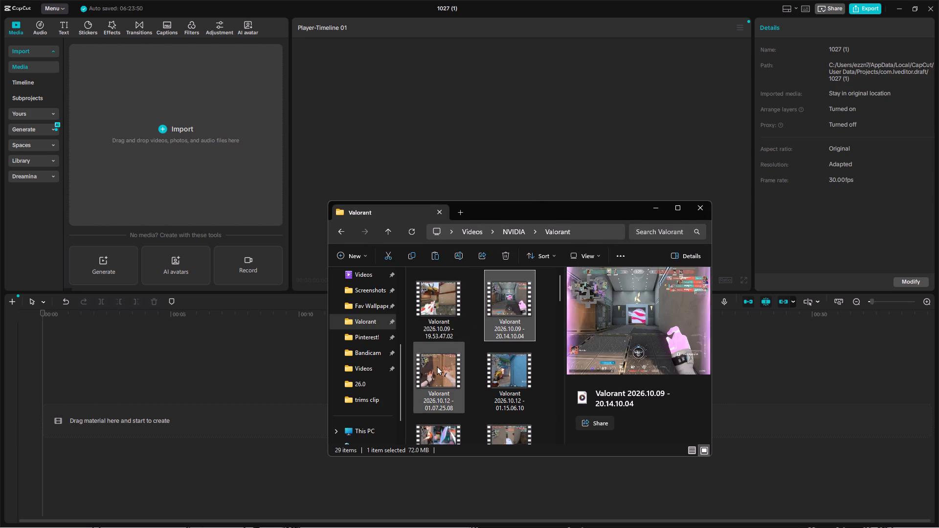
drag(437, 370, 216, 190)
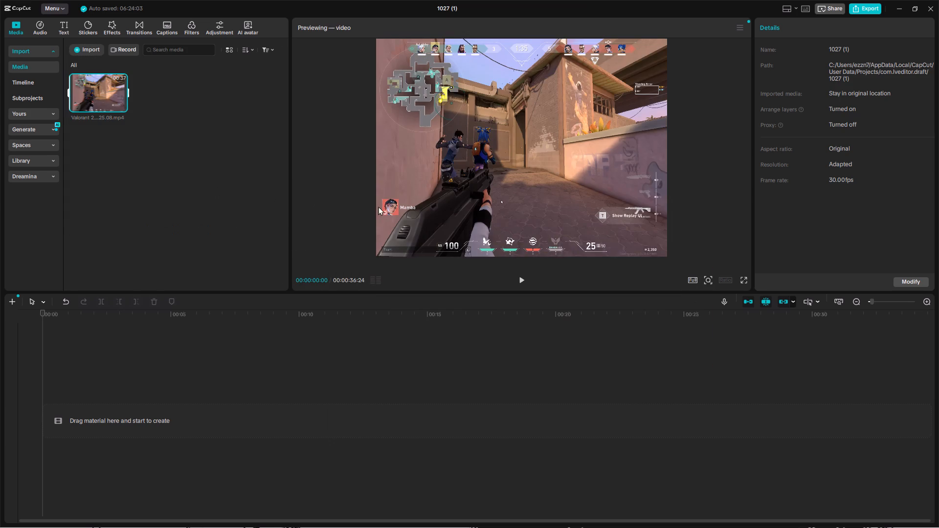
Place the imported recording Valorant 2026.10.12 - 01.07.25.08 at the start of the empty timeline.
drag(109, 98, 93, 406)
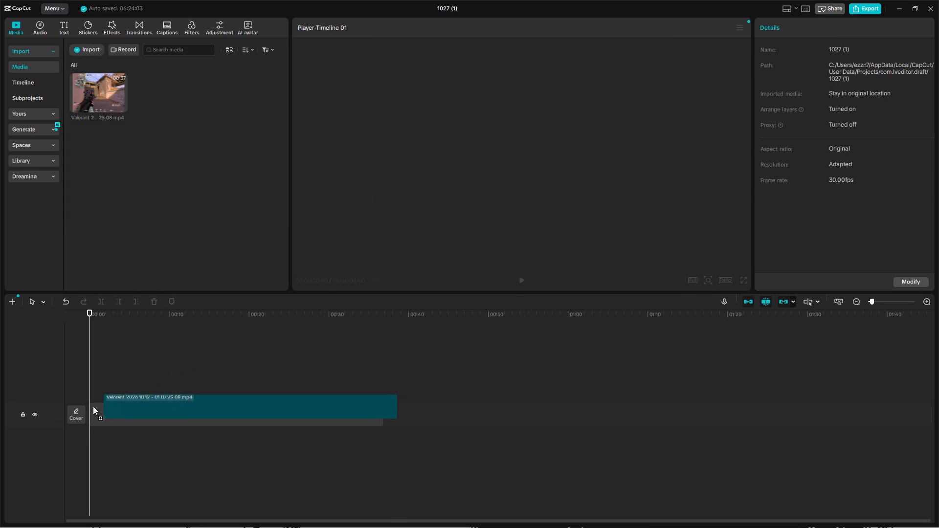
drag(93, 406, 83, 408)
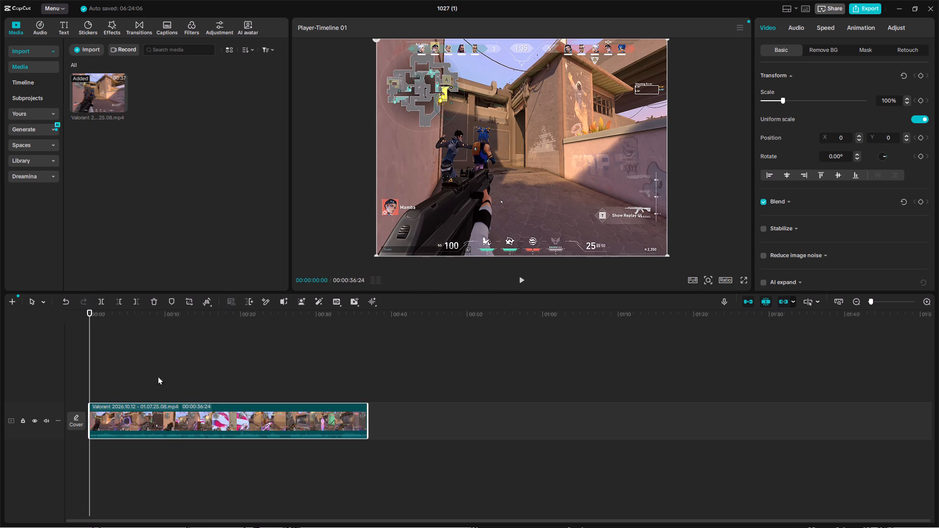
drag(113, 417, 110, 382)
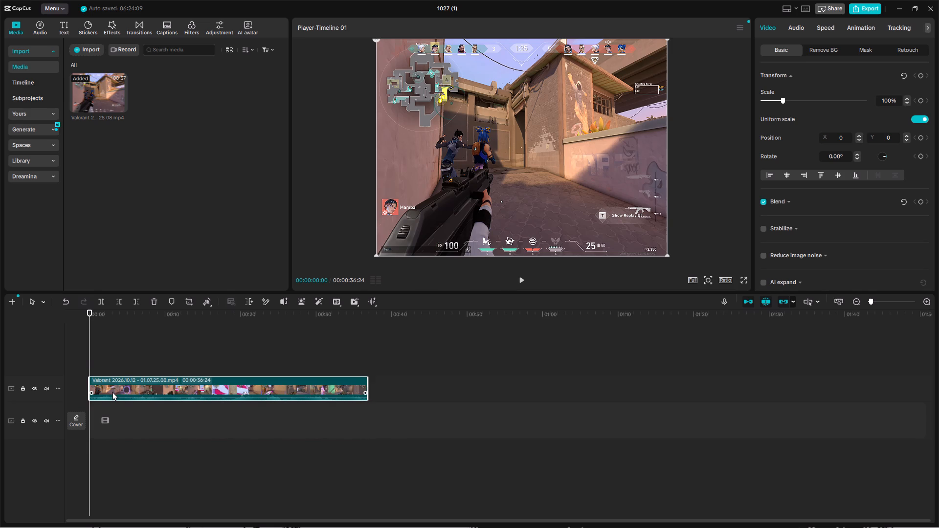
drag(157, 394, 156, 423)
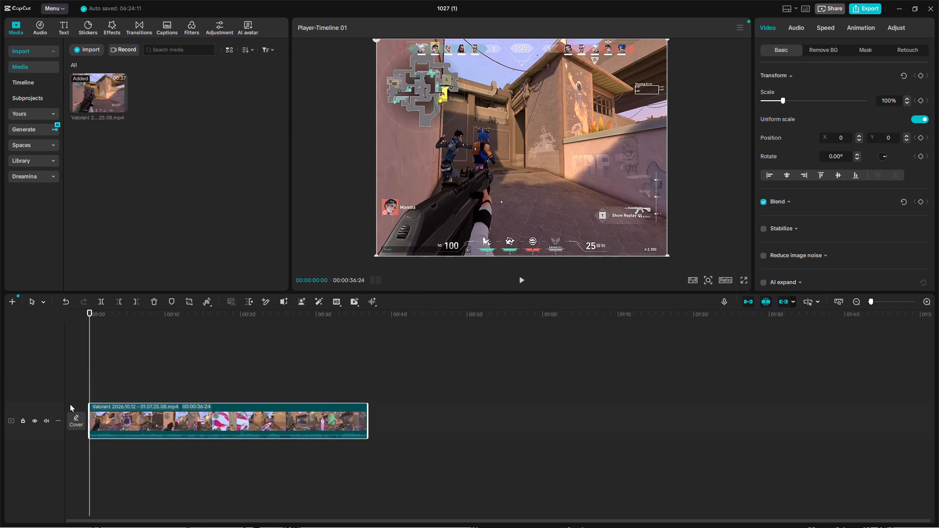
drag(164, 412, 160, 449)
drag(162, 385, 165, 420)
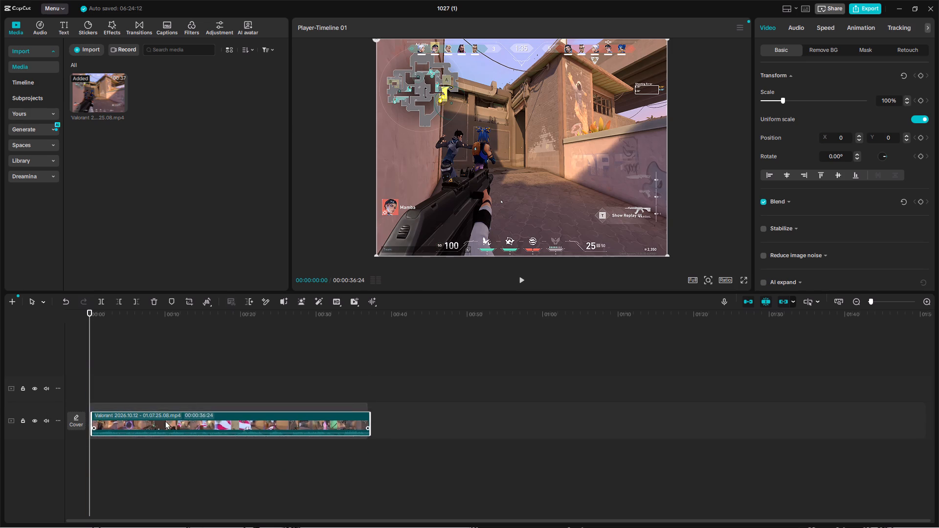
Preview the recording's opening and trim away everything before 00:00:00:23, just before the shooting starts.
drag(90, 313, 76, 316)
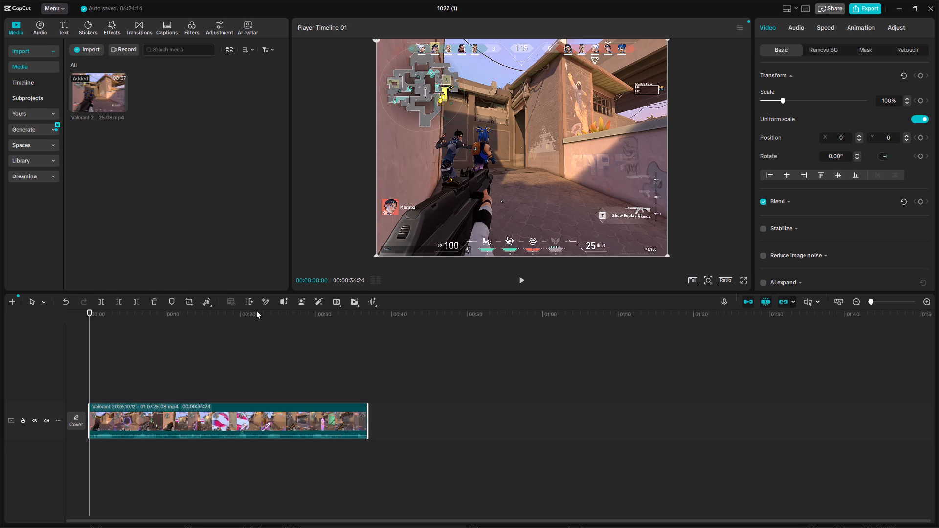
click(526, 280)
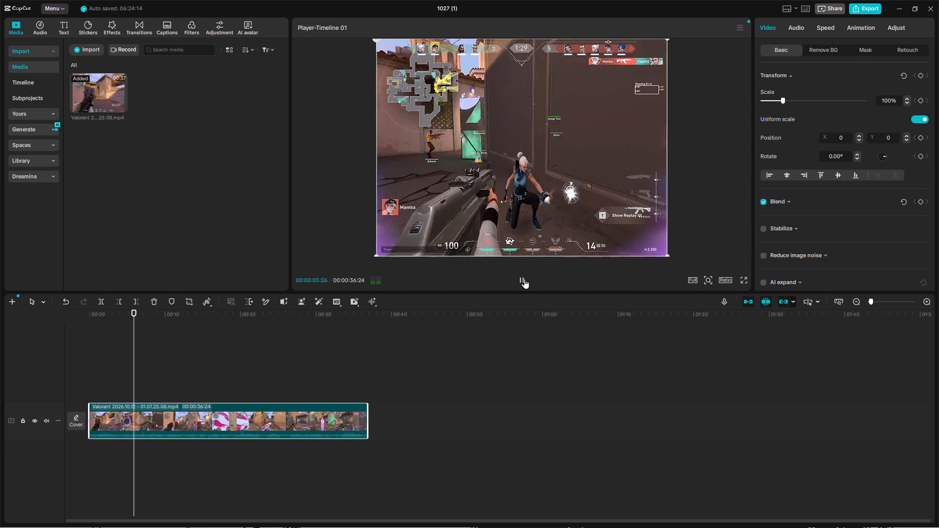
click(524, 279)
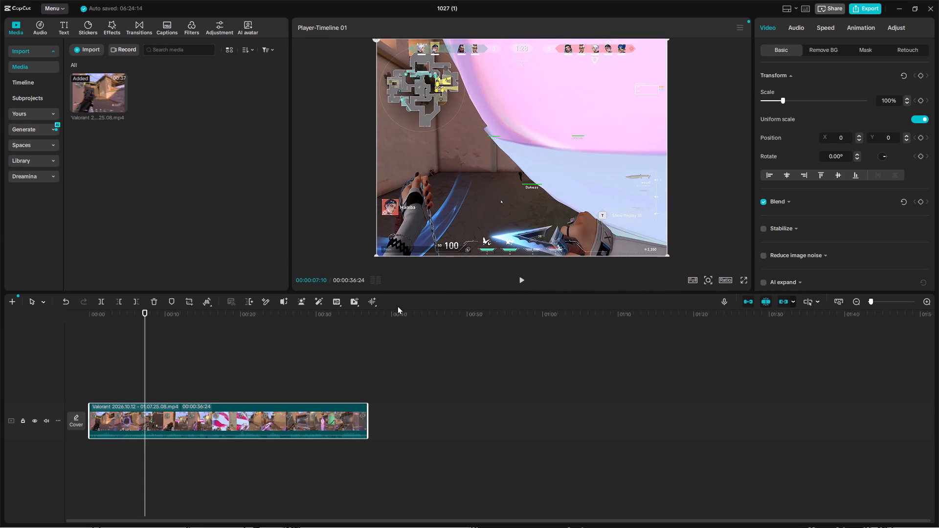
drag(143, 309, 135, 311)
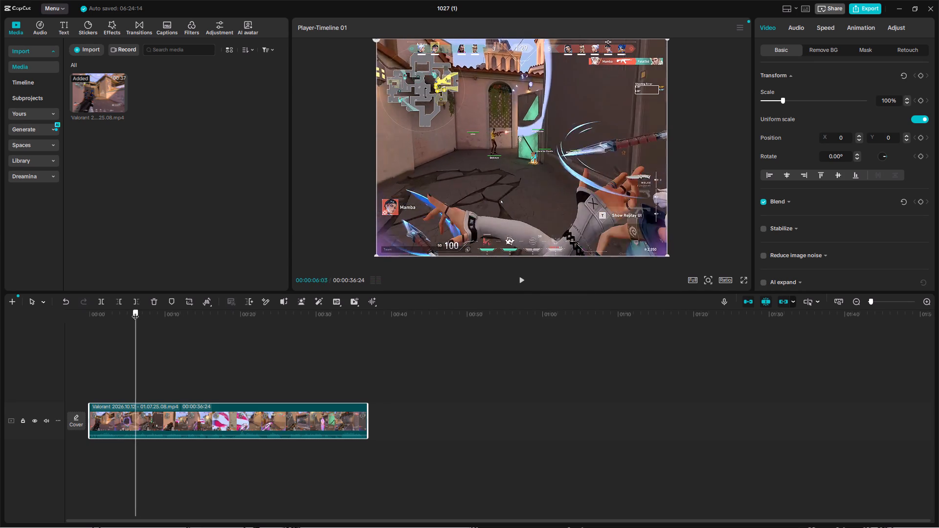
drag(135, 311, 121, 313)
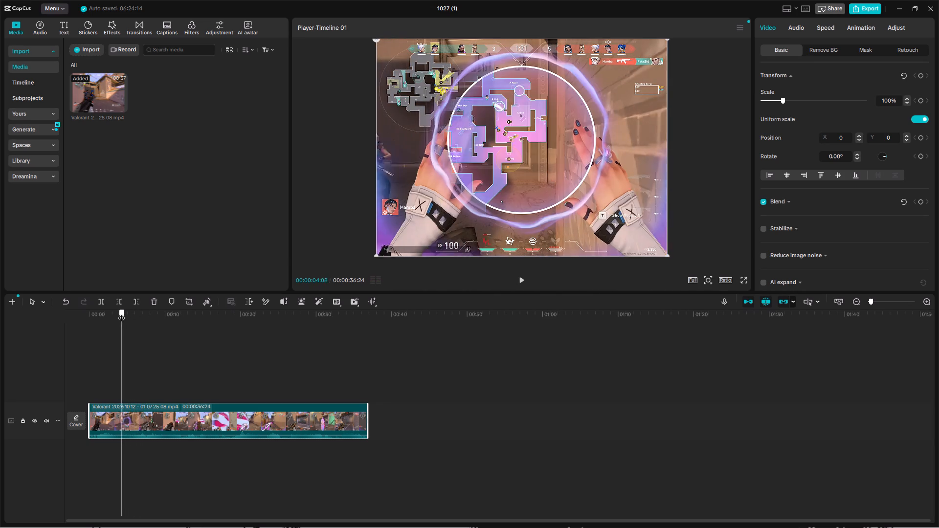
drag(121, 313, 107, 313)
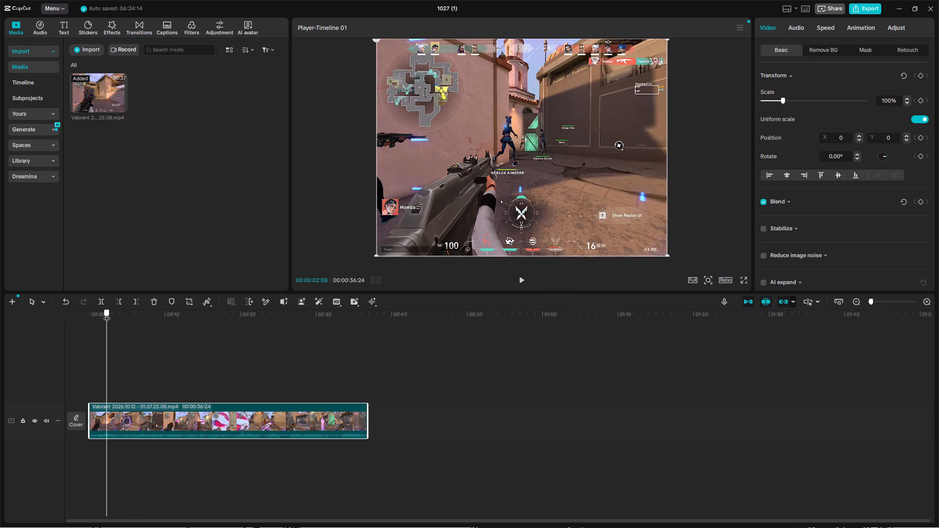
drag(107, 313, 94, 313)
click(519, 278)
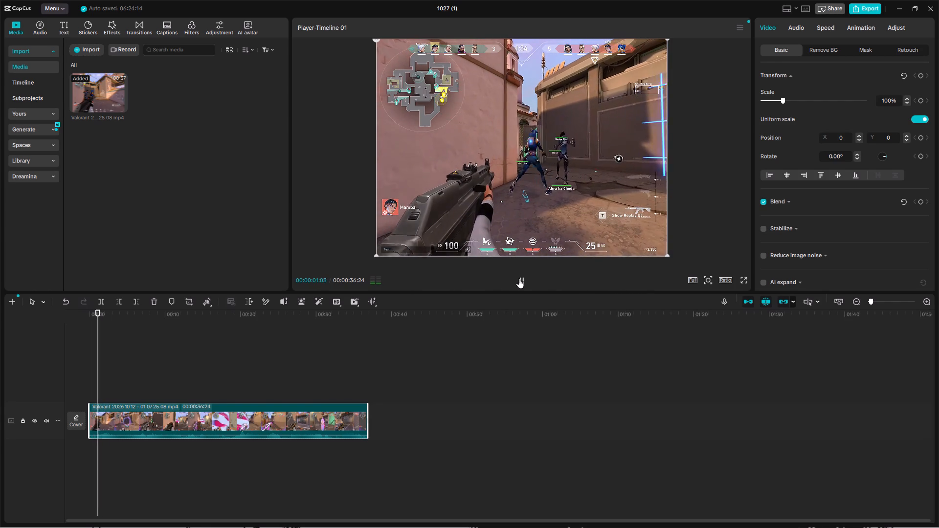
click(519, 278)
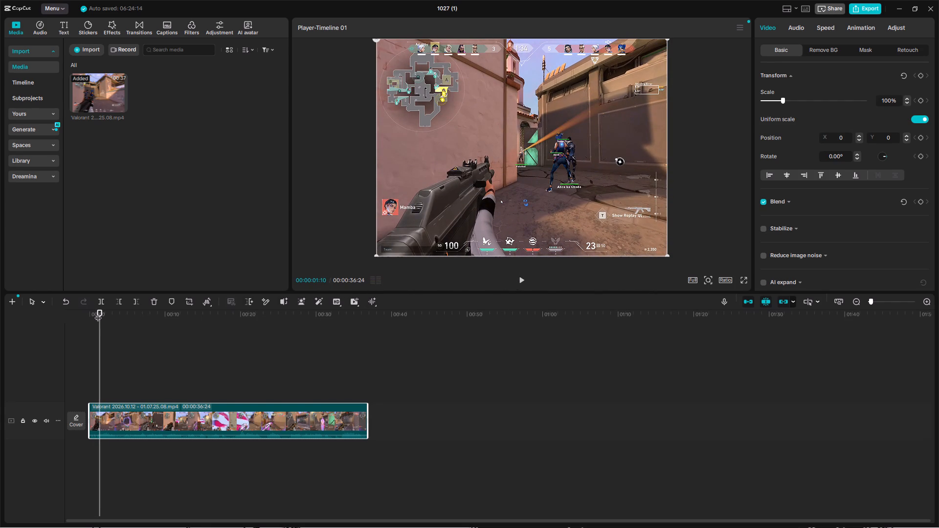
drag(98, 313, 91, 312)
click(515, 283)
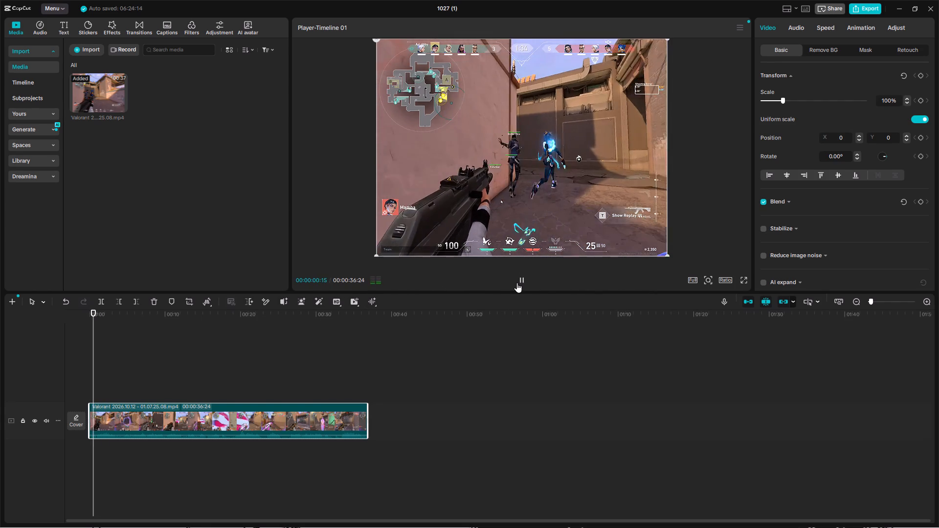
click(517, 283)
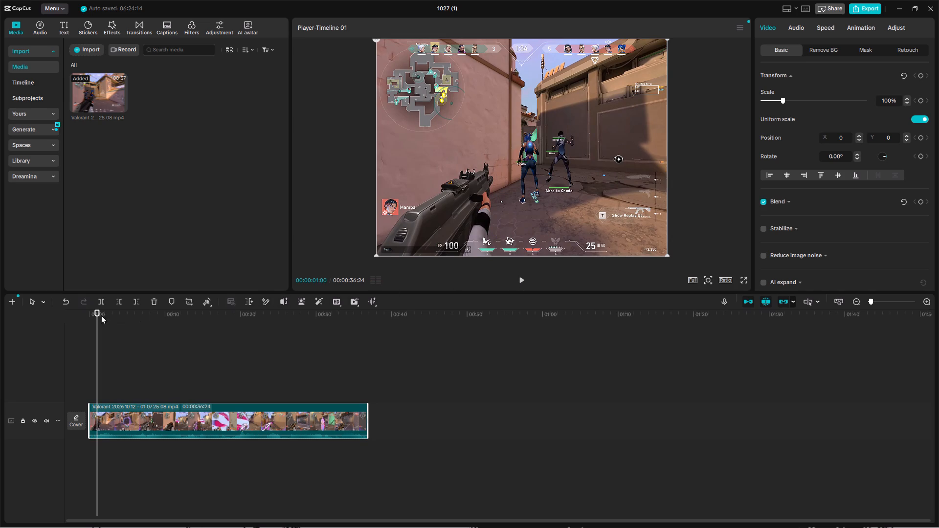
click(95, 313)
double_click(521, 280)
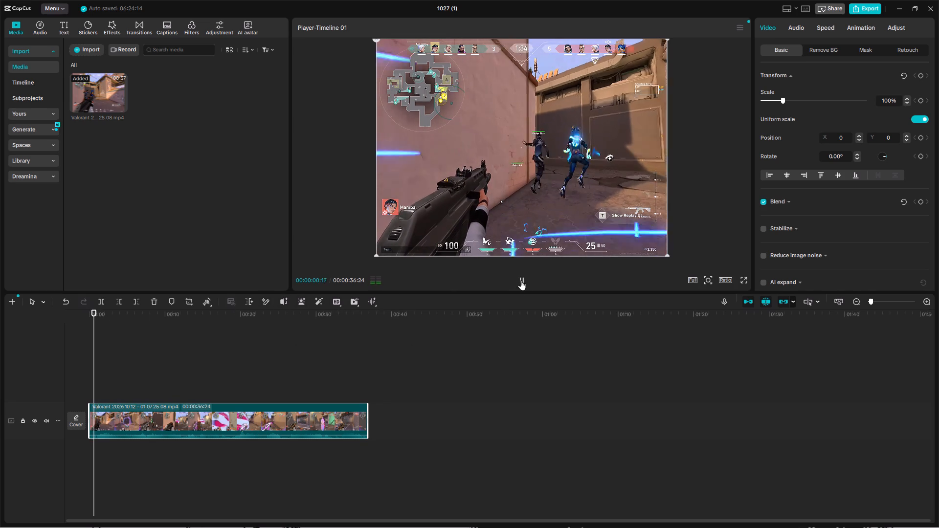
click(114, 300)
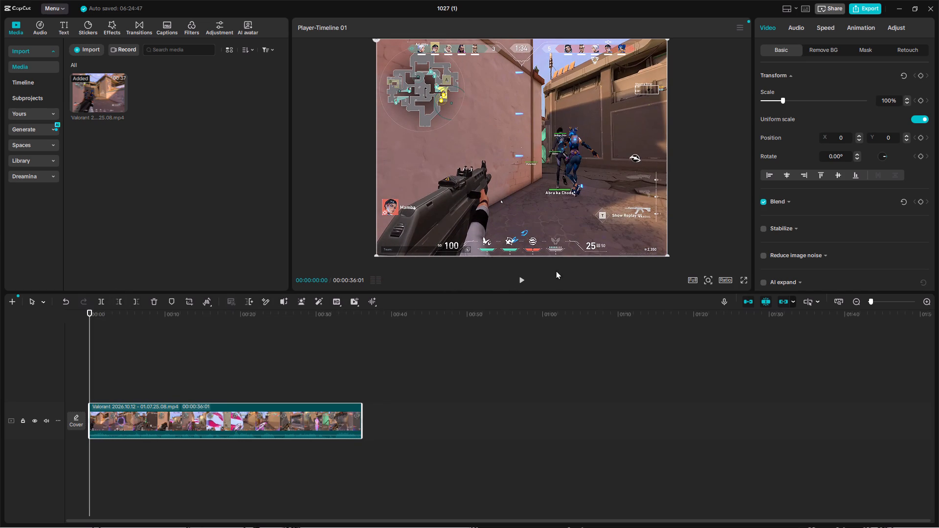
Play the trimmed clip from its start to review the action following the opening kill.
click(523, 279)
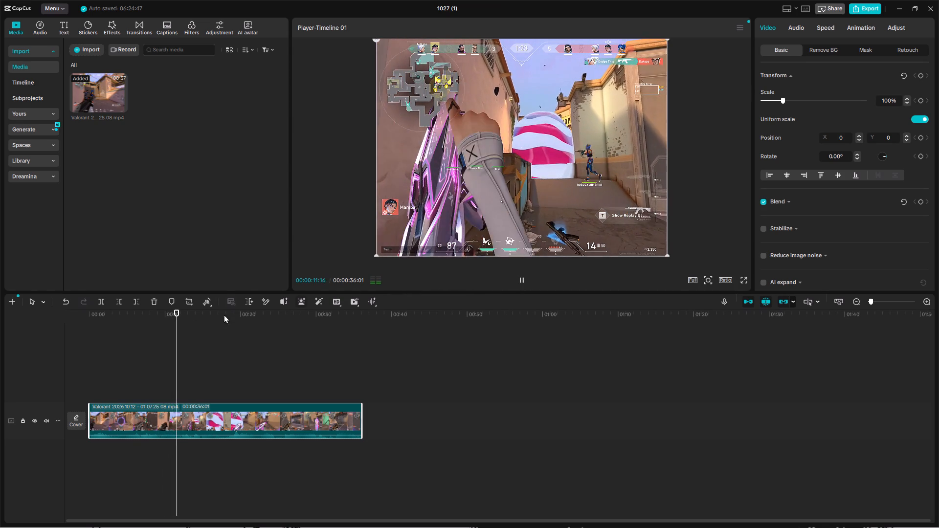
drag(175, 310, 61, 339)
click(527, 285)
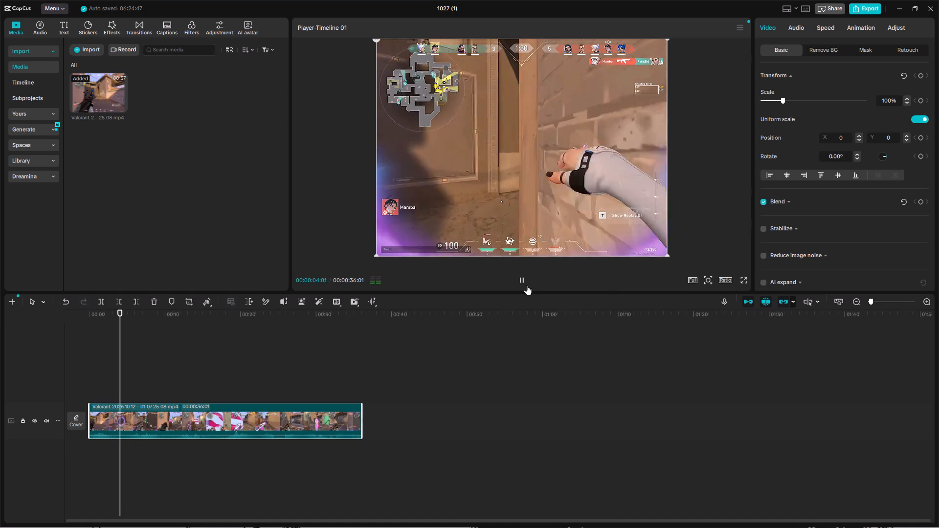
click(527, 285)
drag(125, 312, 119, 312)
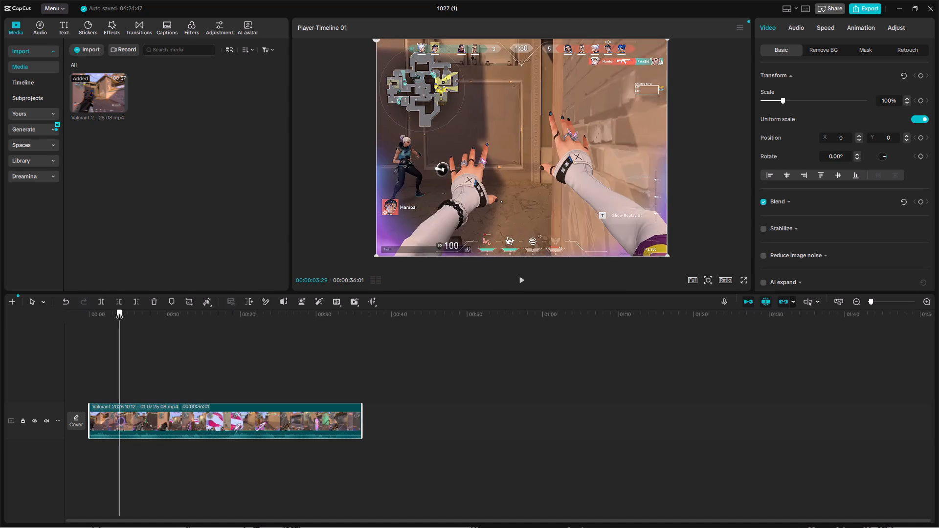
drag(119, 312, 70, 316)
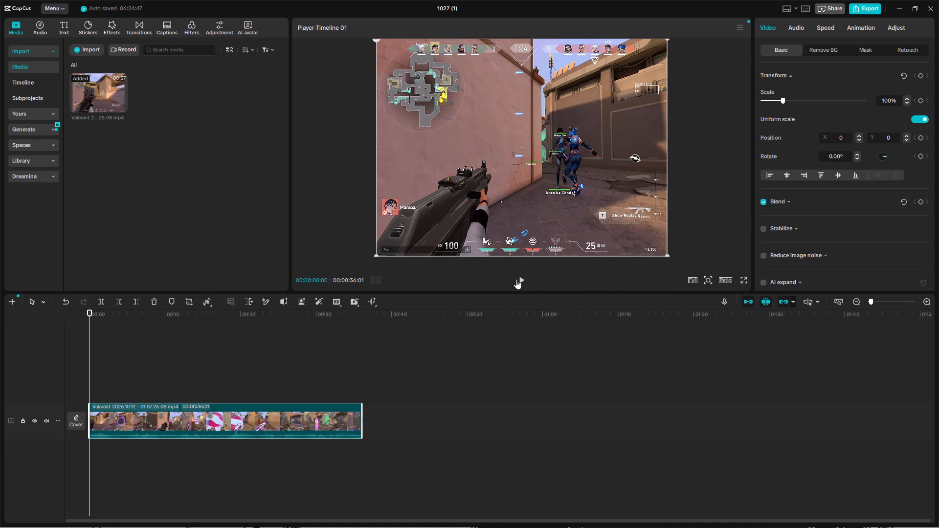
Replay the clip's first few seconds repeatedly to find where the action of the opening kill ends.
click(516, 279)
click(516, 279)
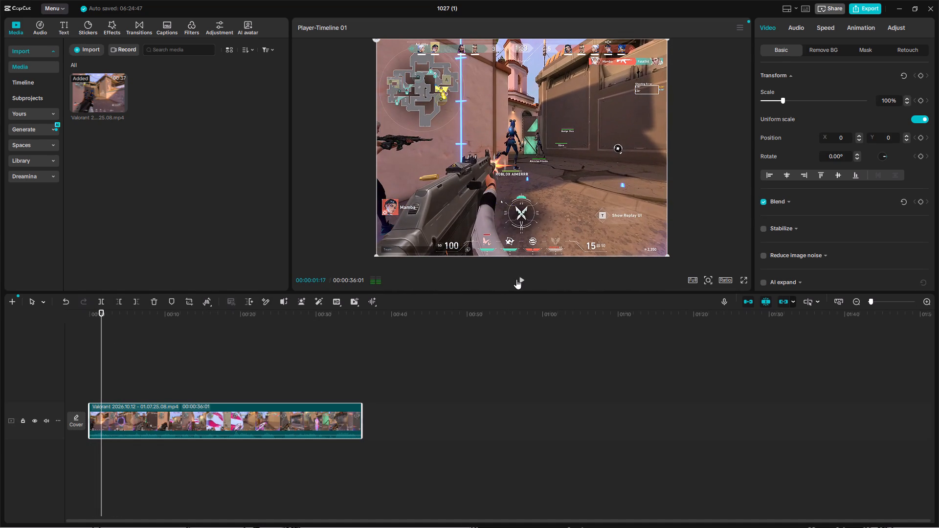
click(516, 279)
click(516, 279)
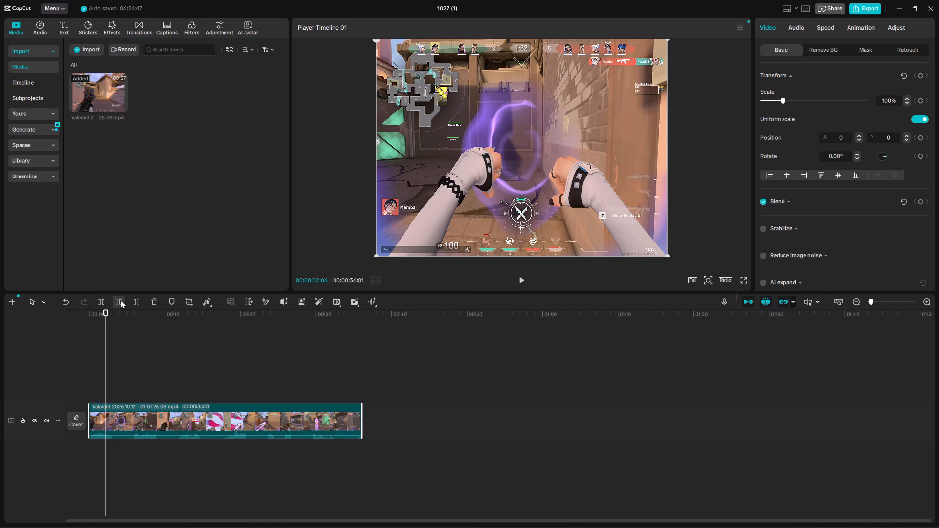
click(106, 314)
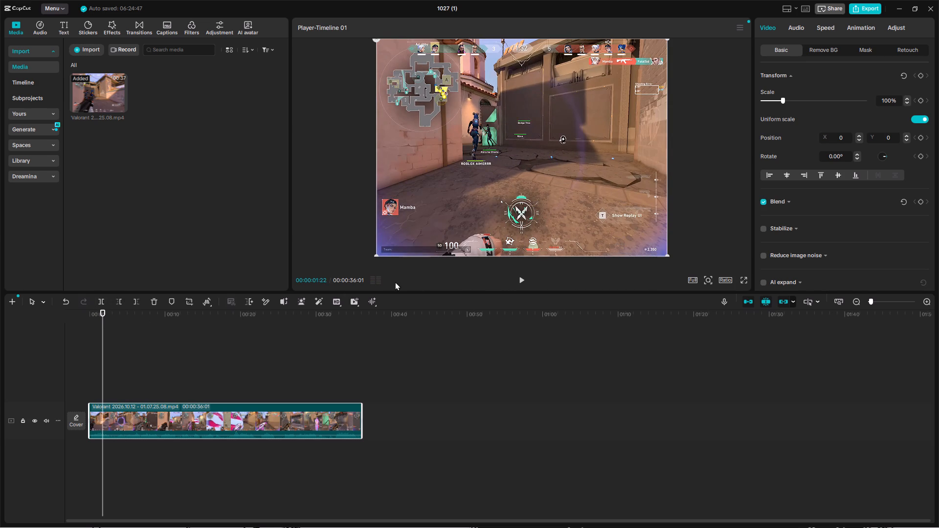
click(513, 281)
click(514, 281)
click(517, 281)
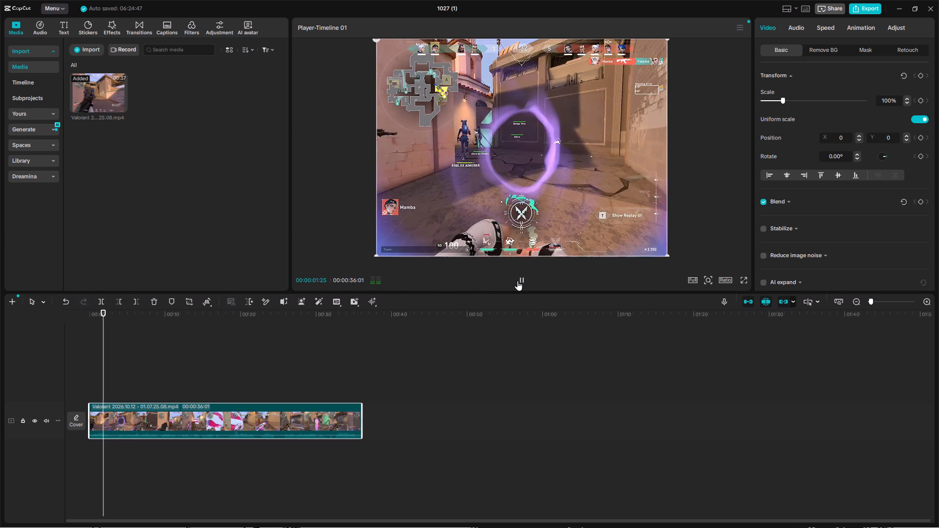
click(517, 281)
drag(101, 312, 82, 311)
click(527, 280)
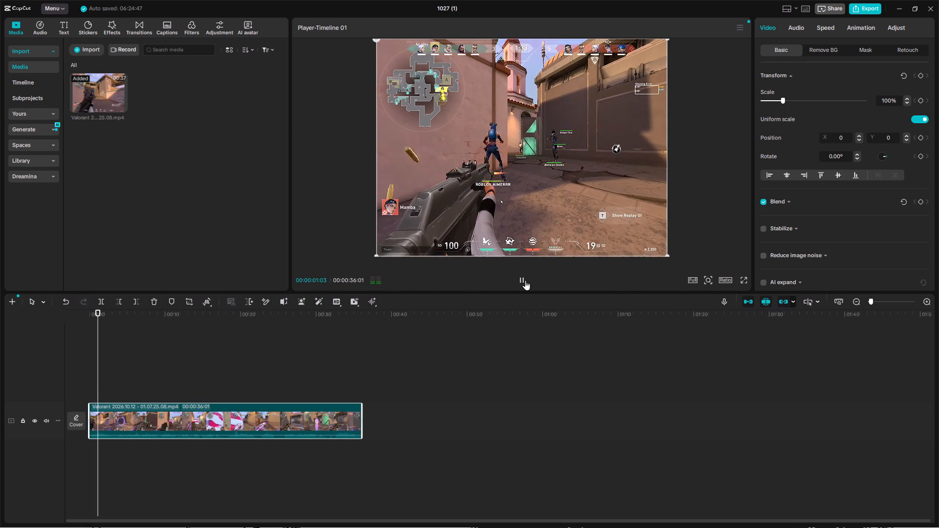
click(525, 280)
click(525, 280)
click(525, 280)
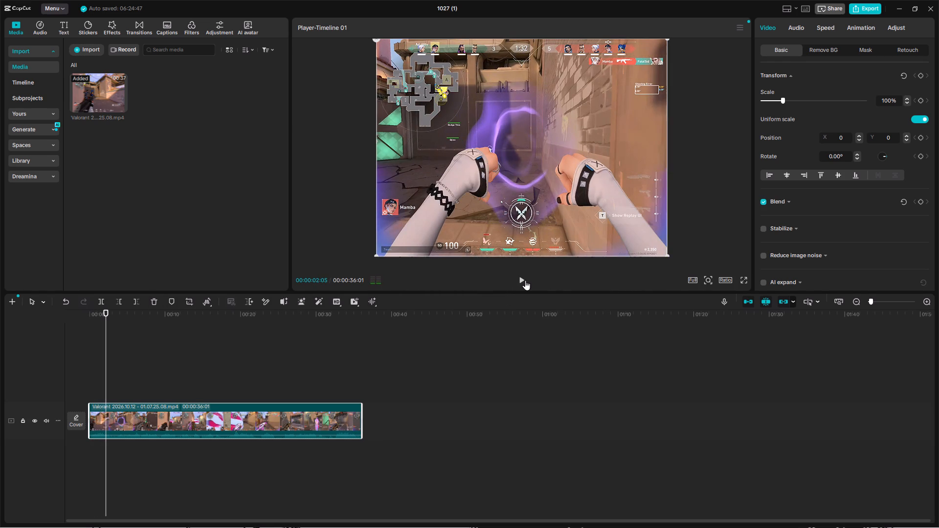
click(102, 314)
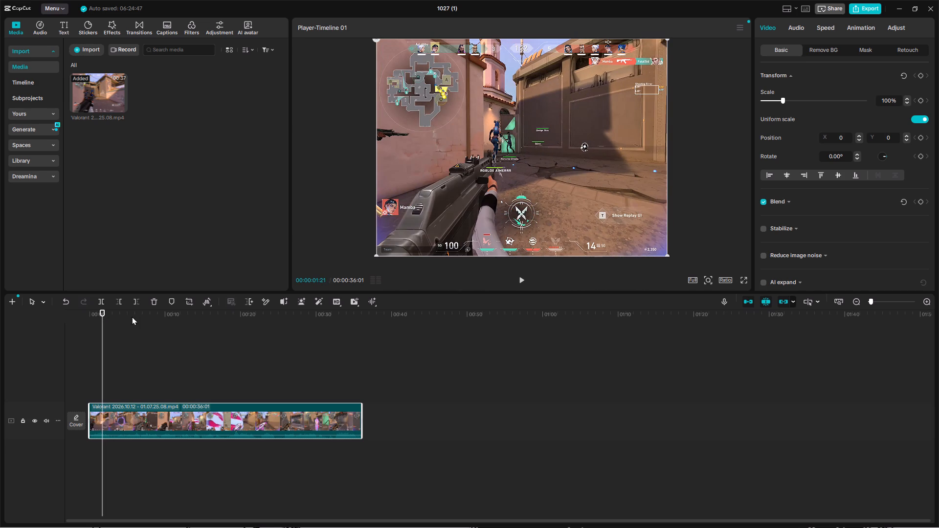
double_click(522, 286)
drag(103, 314, 65, 312)
click(522, 283)
click(522, 283)
click(522, 283)
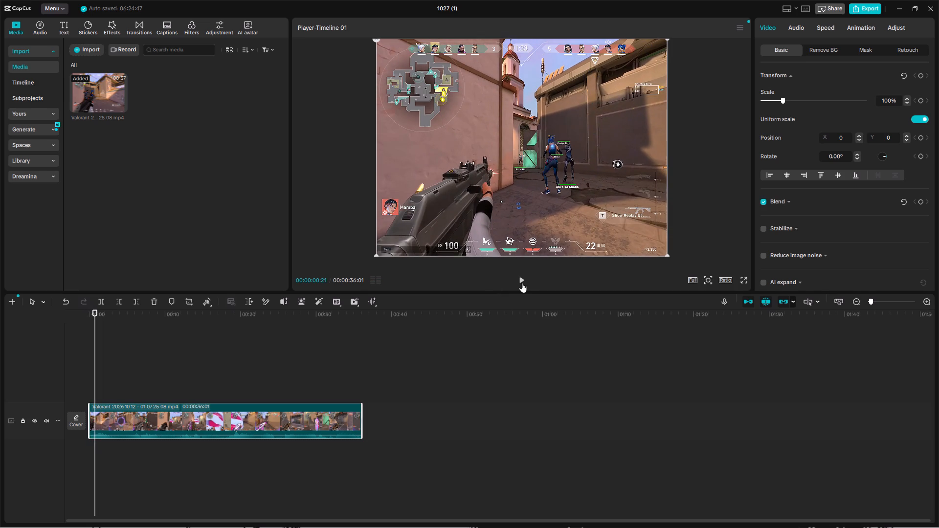
click(522, 283)
click(522, 283)
click(522, 283)
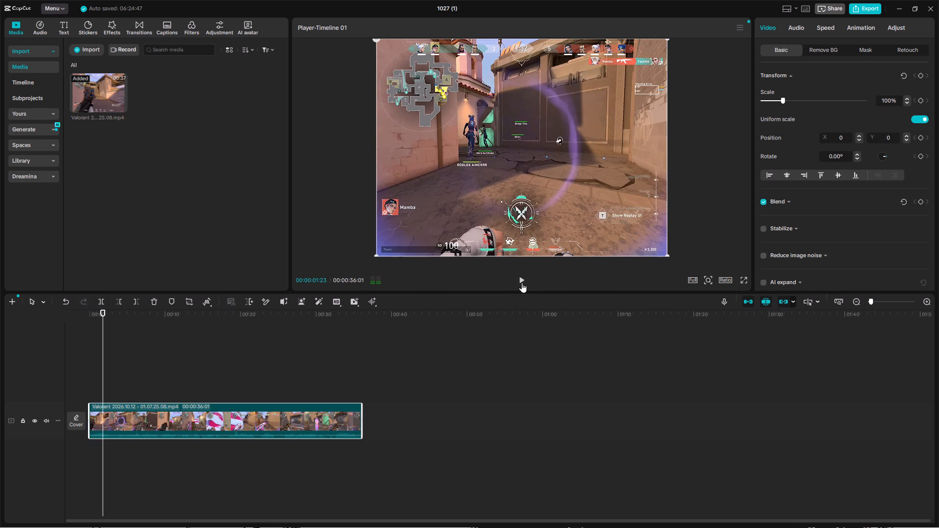
click(522, 283)
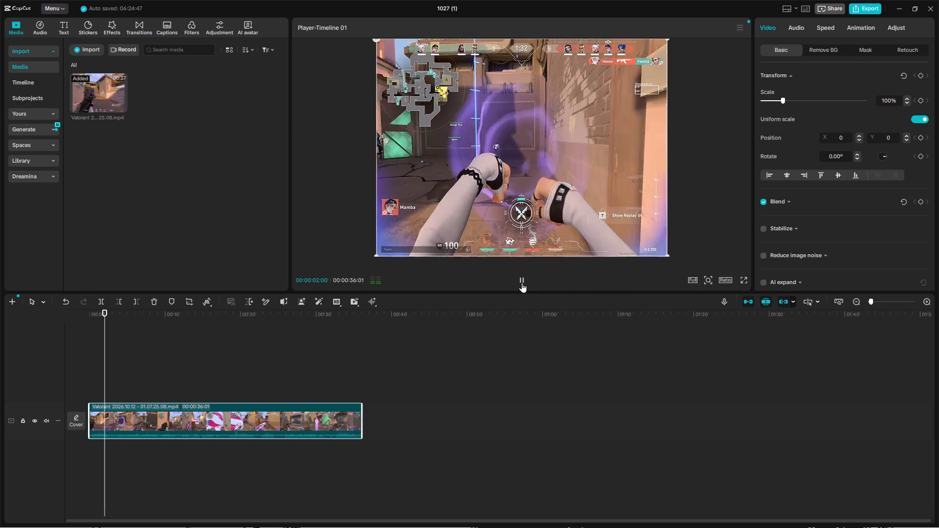
click(522, 283)
click(522, 283)
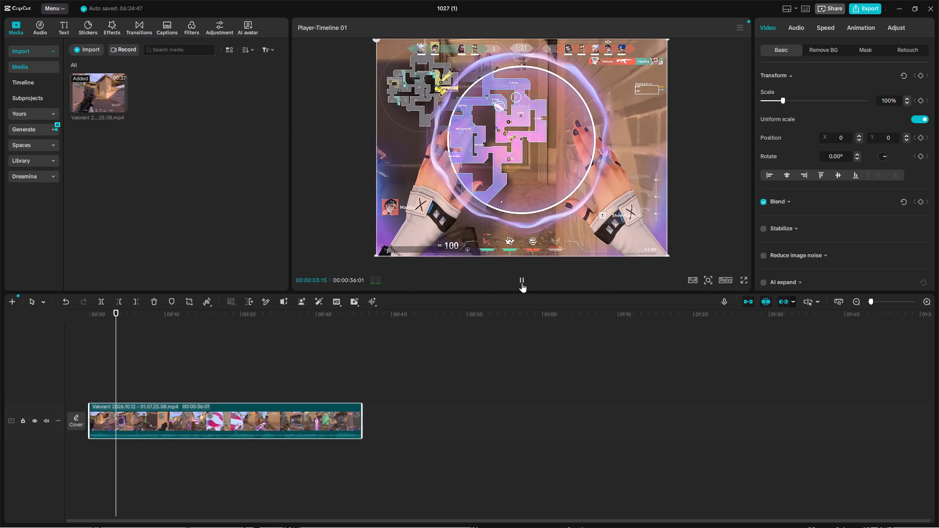
Recheck the opening kill from the clip's start and split the clip at 00:00:02:02, after the kill.
drag(127, 309, 63, 315)
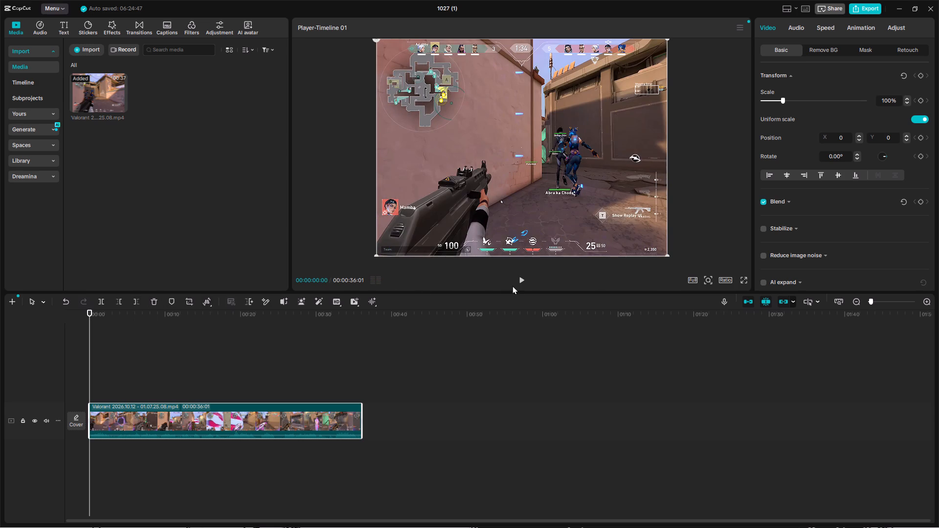
click(519, 278)
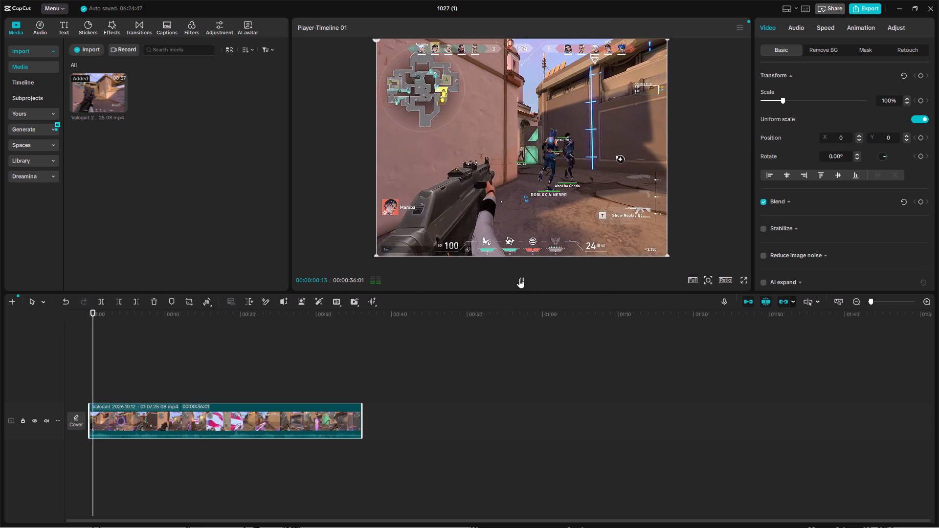
click(519, 278)
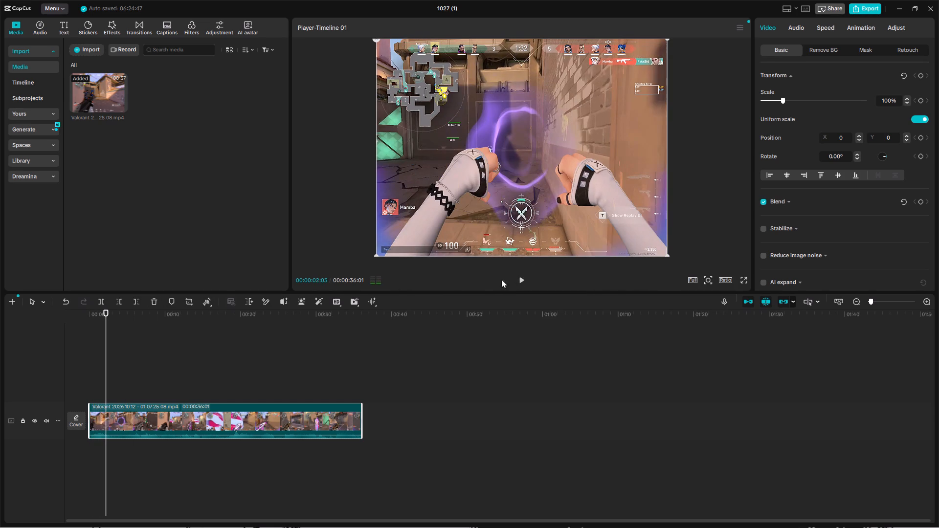
click(107, 313)
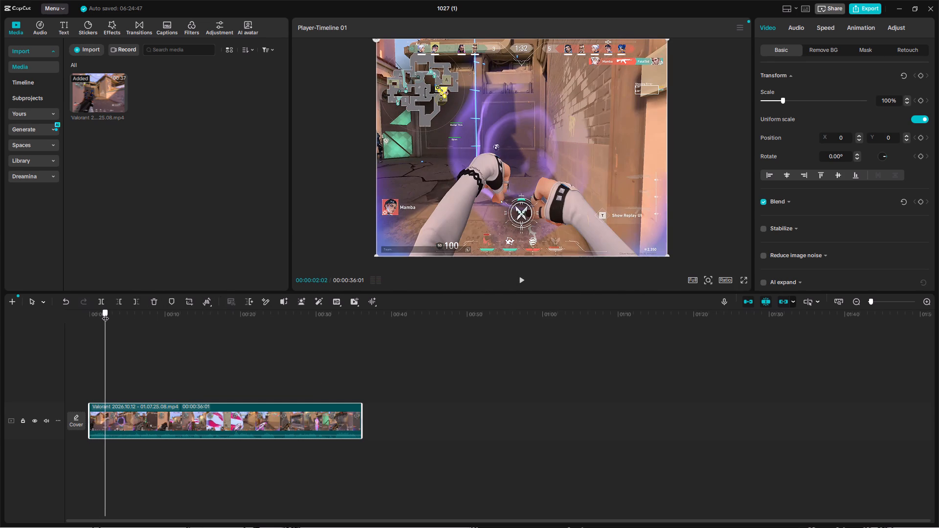
click(102, 297)
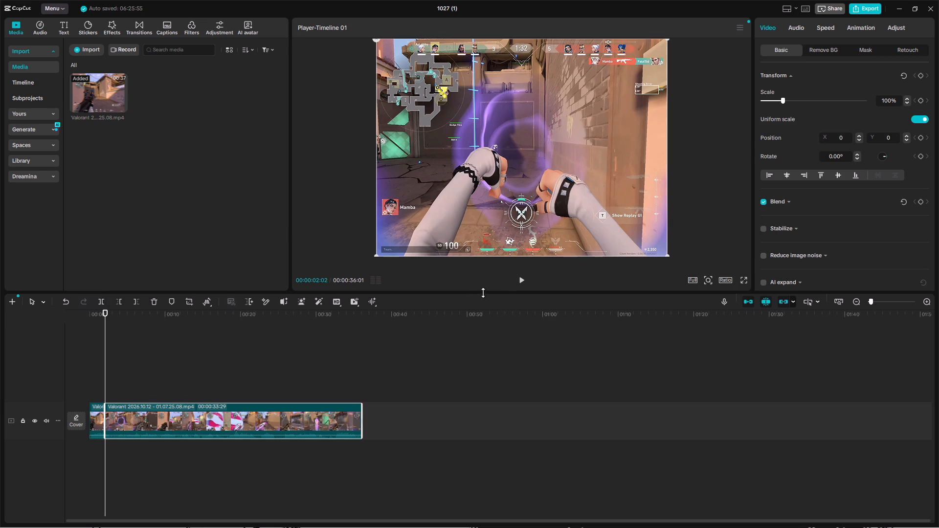
Play the footage after the split and review the part around 00:00:14 to 00:00:21 for where the next fight begins.
click(517, 280)
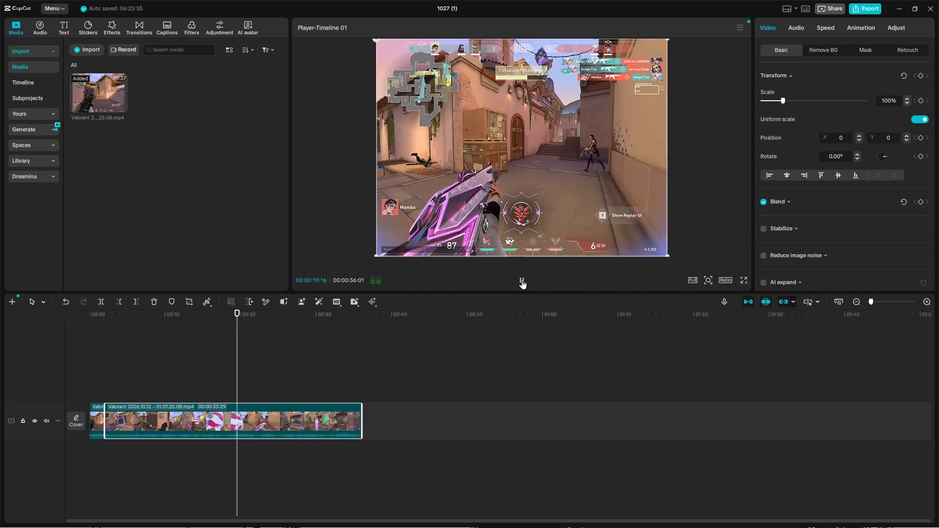
click(522, 279)
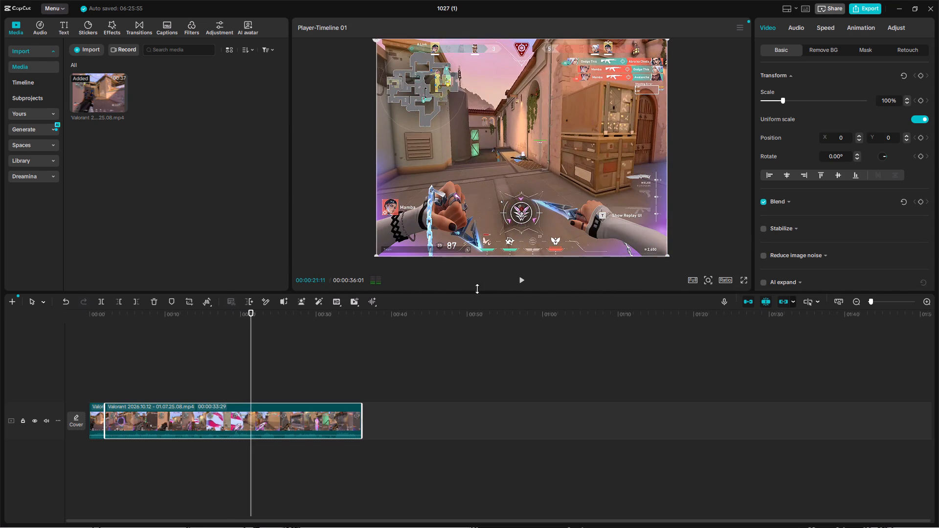
drag(247, 312, 238, 312)
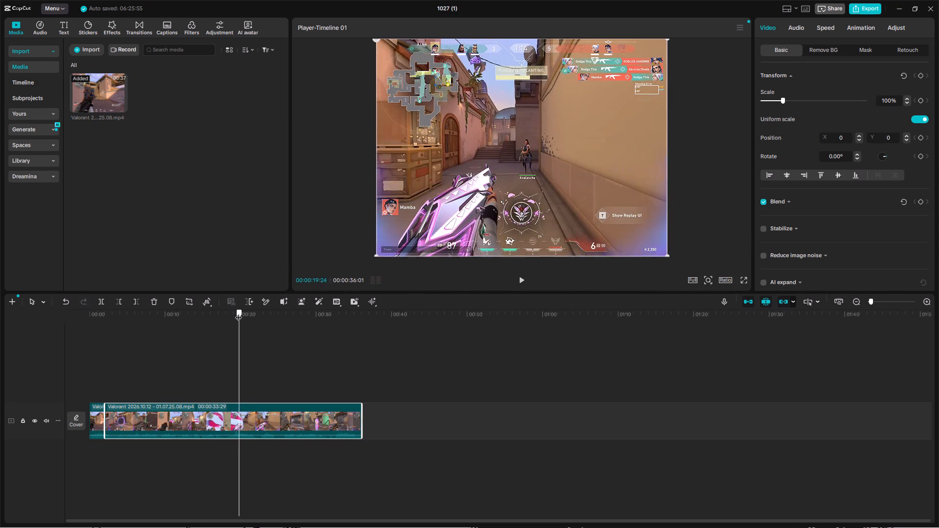
drag(238, 312, 222, 312)
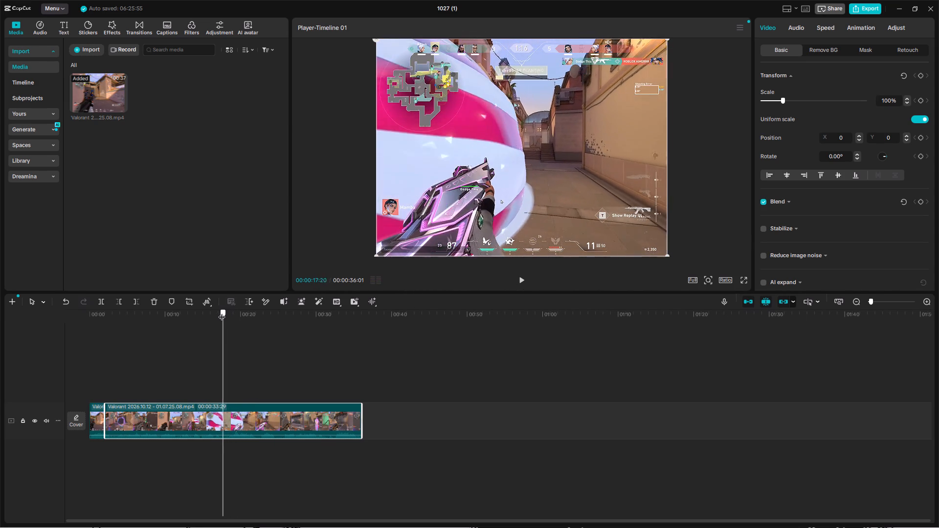
drag(222, 312, 210, 312)
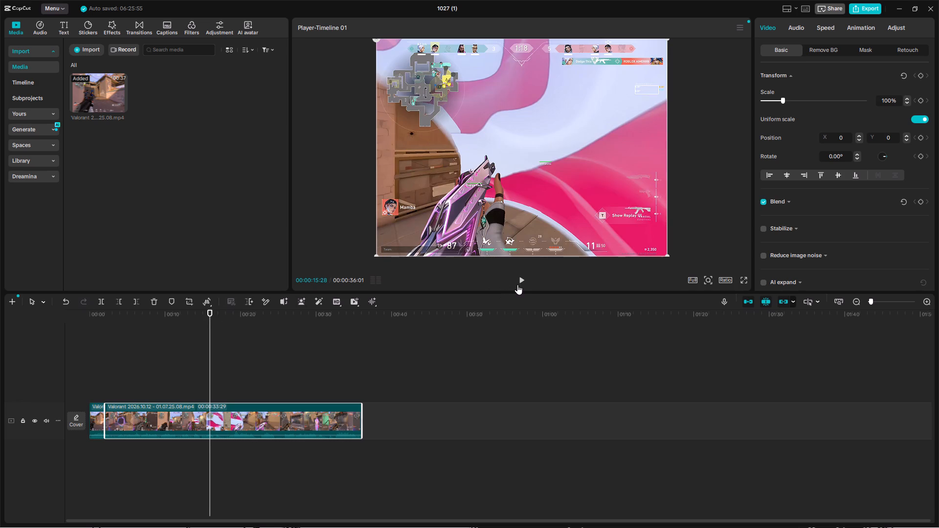
click(517, 285)
click(519, 282)
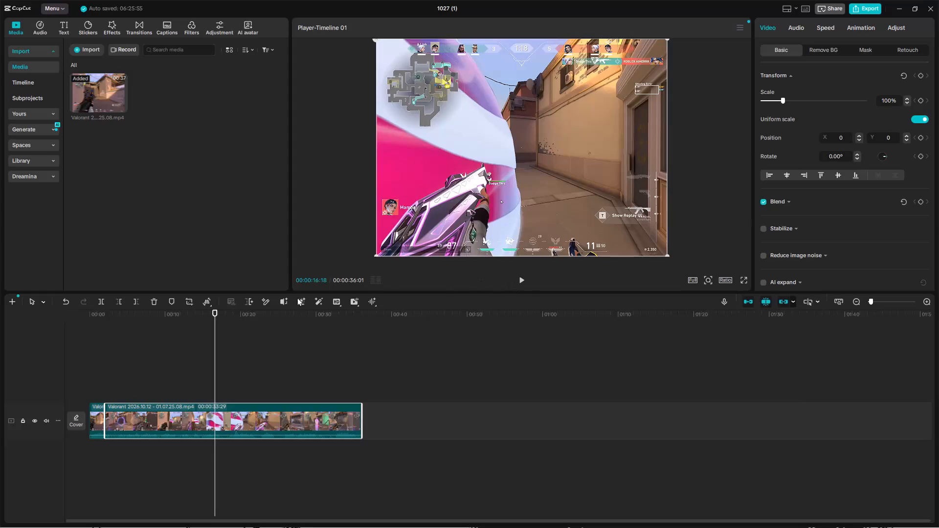
drag(209, 312, 199, 314)
click(524, 283)
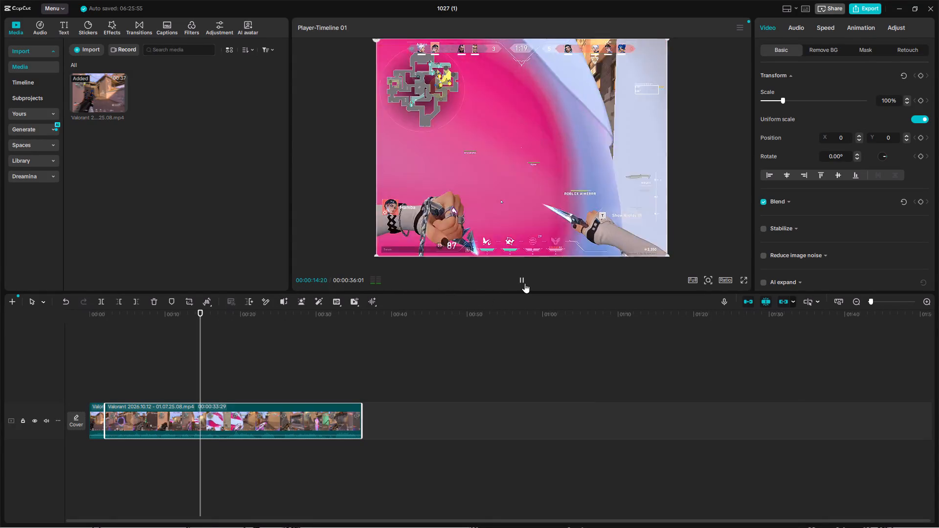
click(525, 283)
click(525, 283)
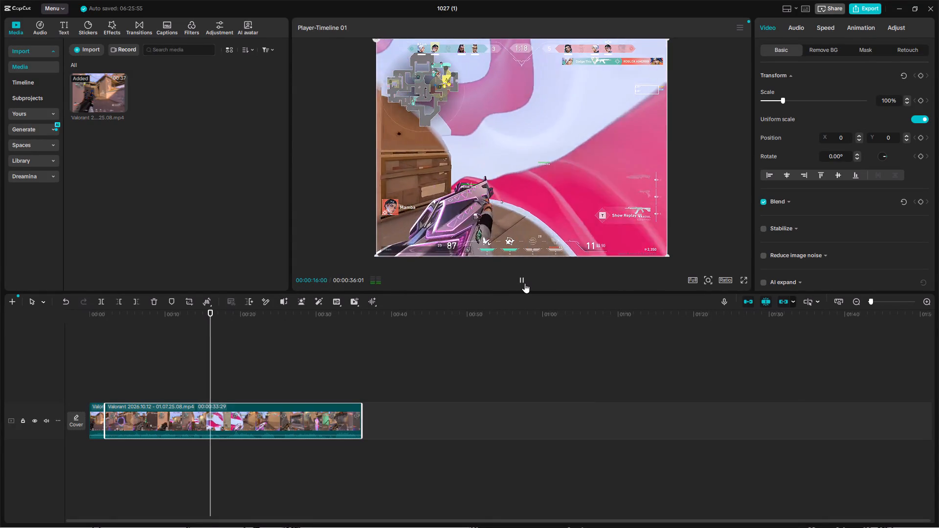
click(525, 283)
drag(212, 312, 208, 313)
double_click(521, 284)
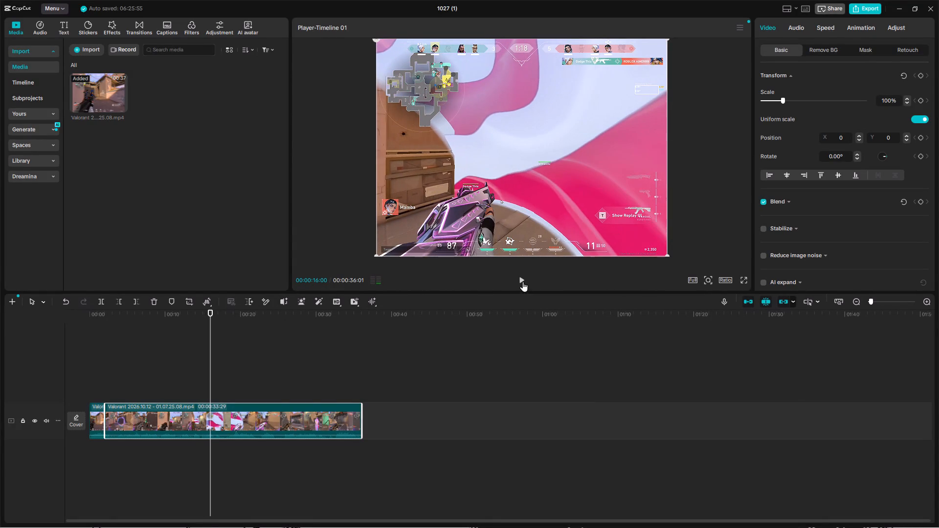
Locate the lead-in to the next fight and trim away the second segment's footage before 00:00:14:09.
drag(208, 308, 200, 310)
drag(222, 311, 213, 311)
drag(212, 311, 201, 313)
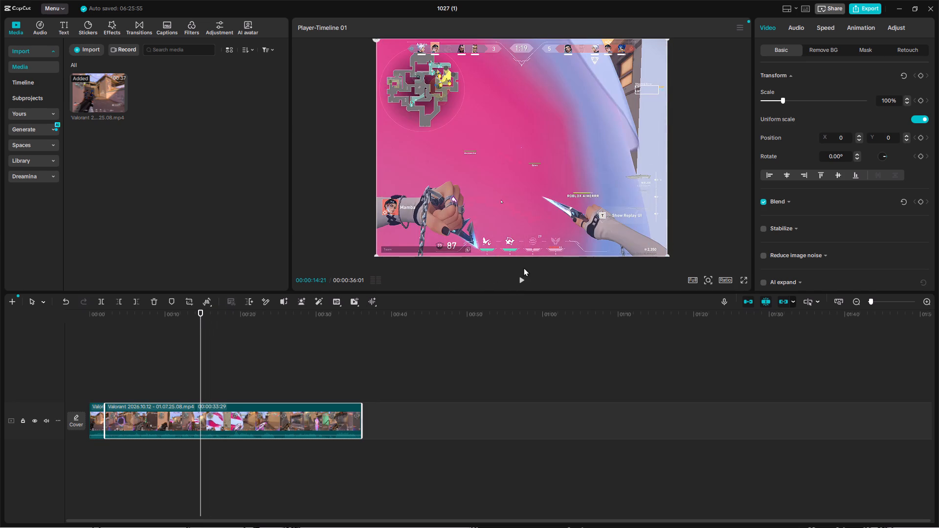
click(519, 282)
click(519, 282)
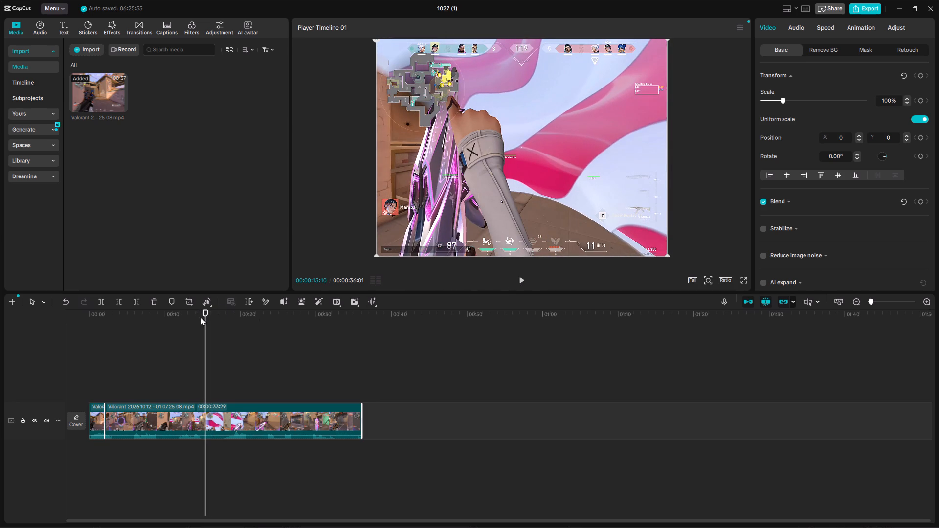
click(203, 308)
drag(204, 311, 200, 313)
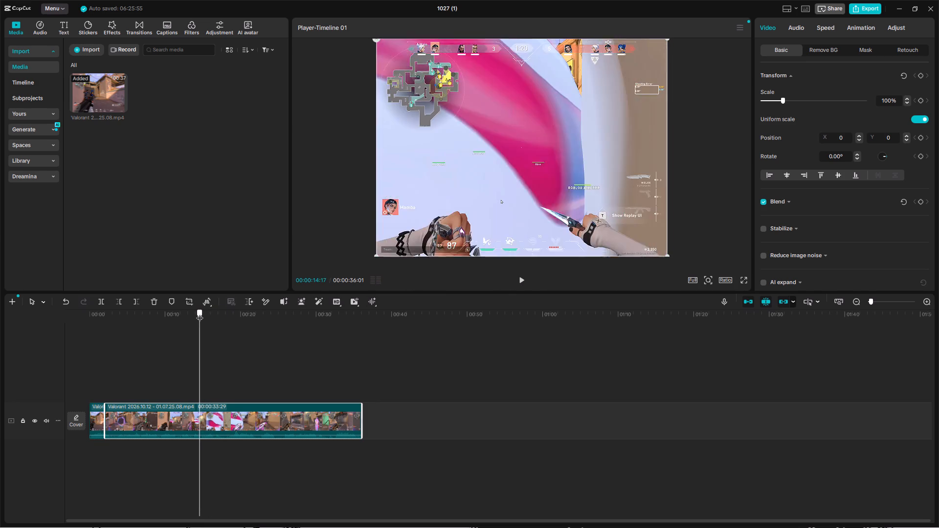
drag(200, 313, 198, 314)
double_click(526, 285)
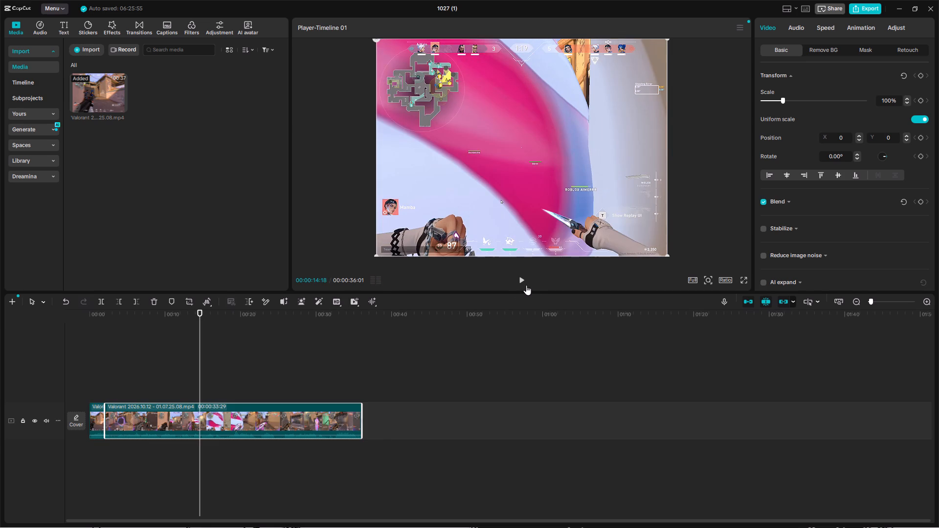
double_click(526, 285)
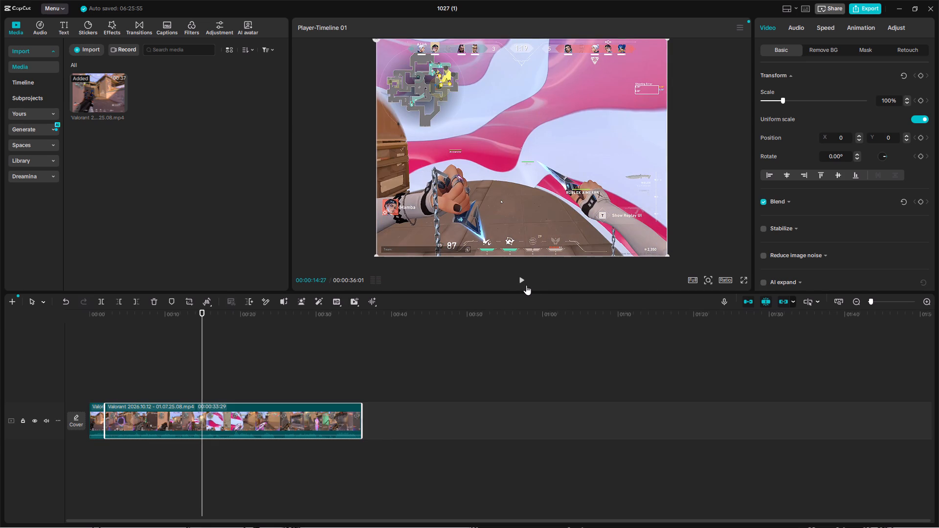
click(526, 285)
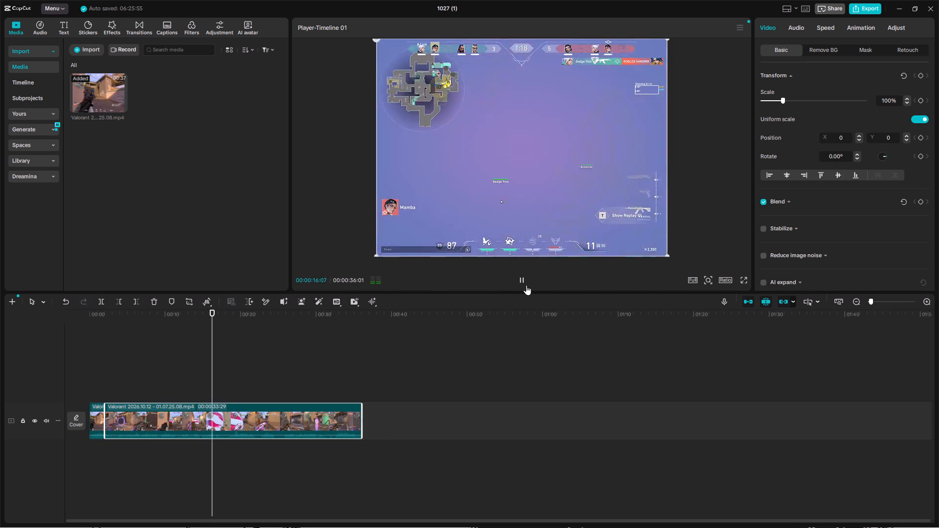
drag(222, 315, 208, 316)
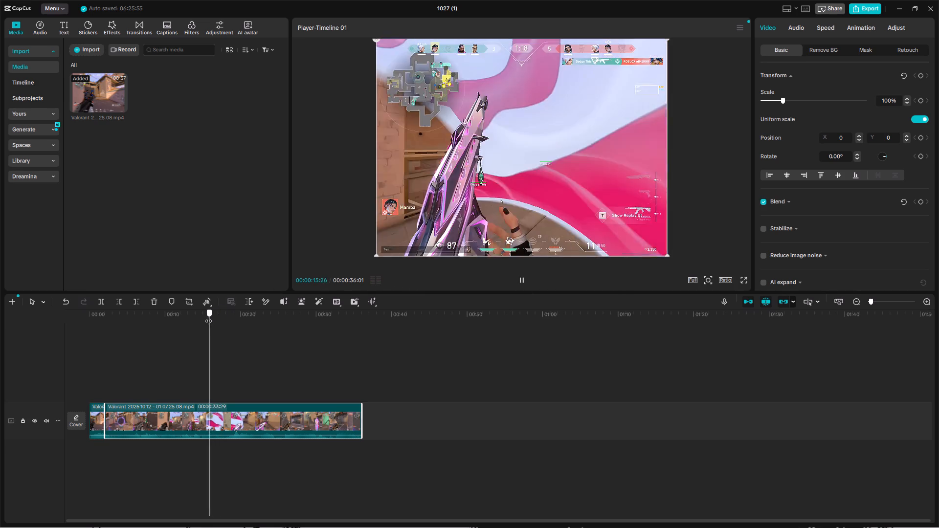
drag(208, 316, 198, 320)
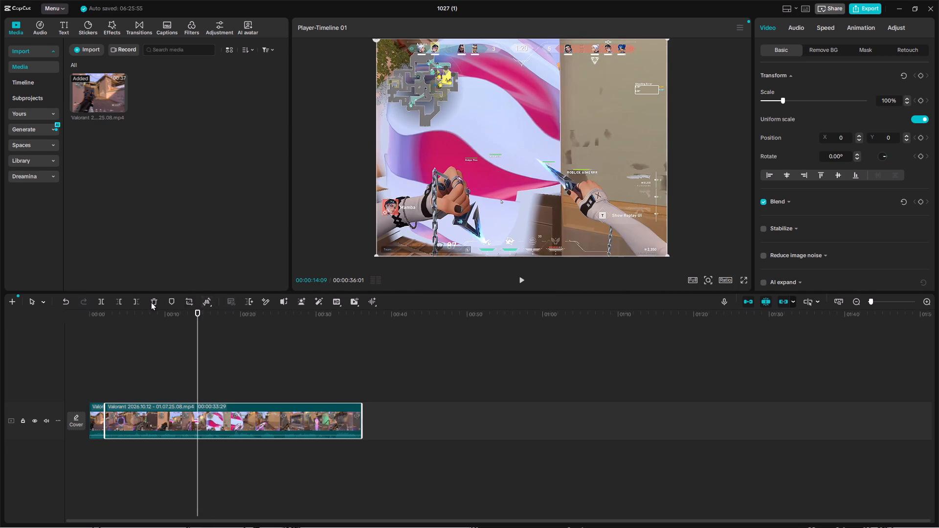
click(123, 303)
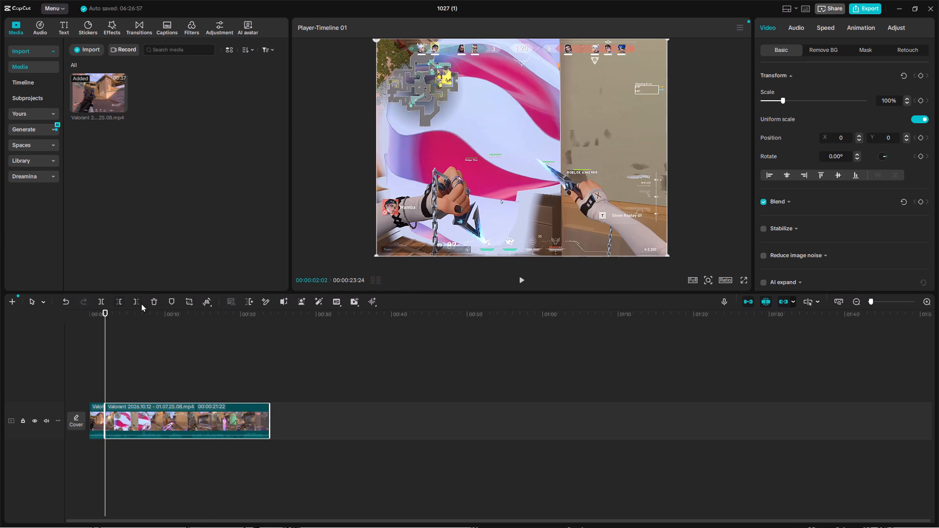
Replay the shortened edit from its beginning and examine the footage around 00:00:08 to 00:00:10 for where the second fight ends.
click(520, 277)
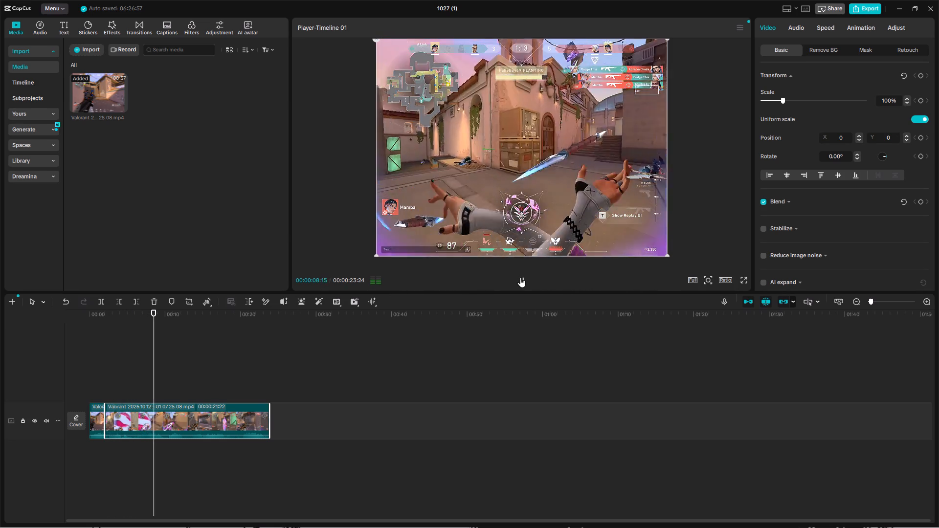
drag(166, 309, 65, 309)
click(526, 283)
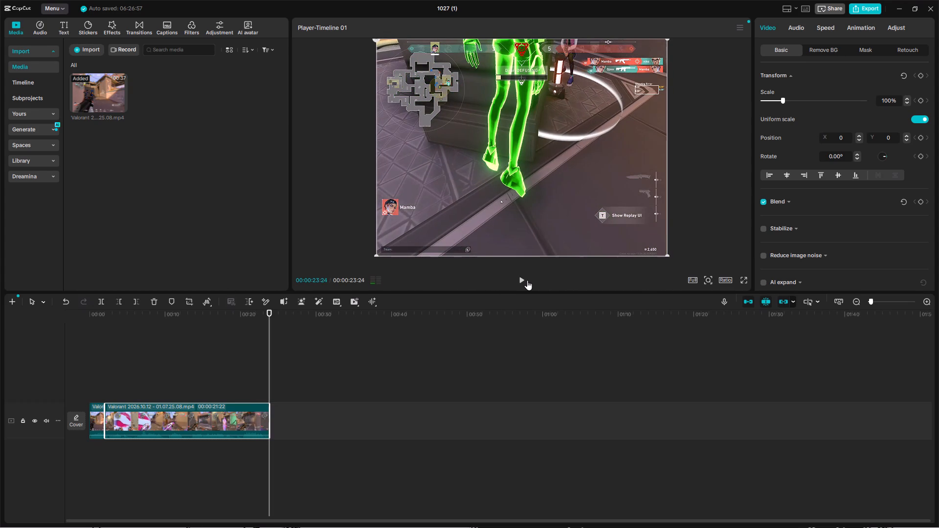
drag(271, 313, 104, 333)
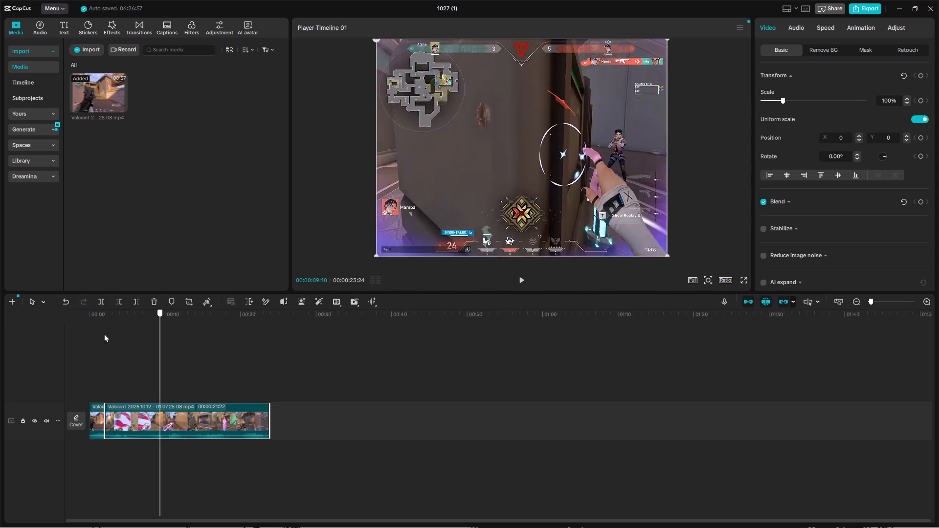
drag(104, 333, 92, 336)
click(523, 278)
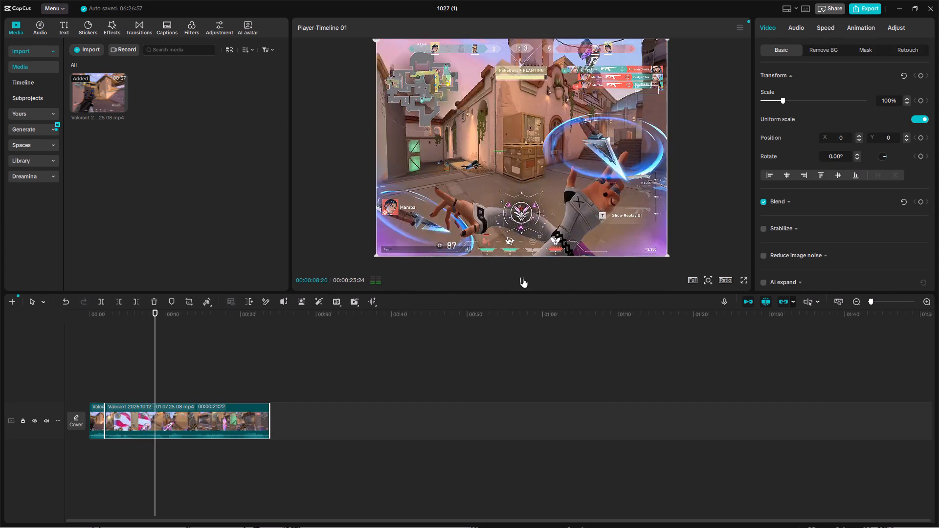
click(523, 278)
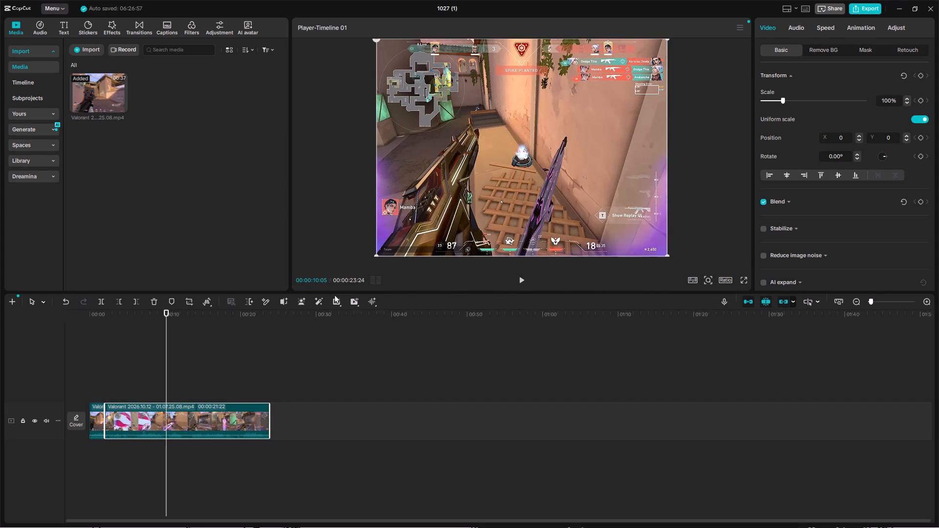
Recheck the end of the second fight and split the second segment at 00:00:09:00.
drag(166, 309, 160, 311)
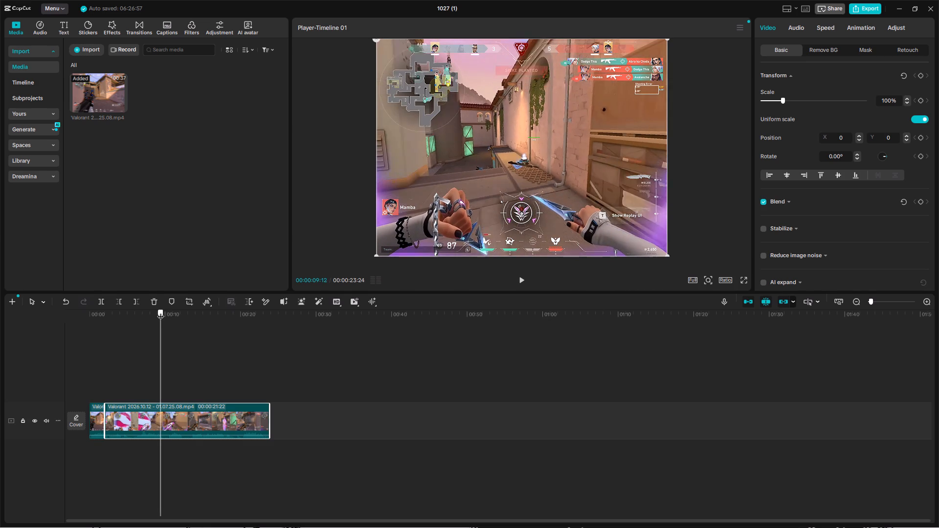
drag(160, 311, 157, 313)
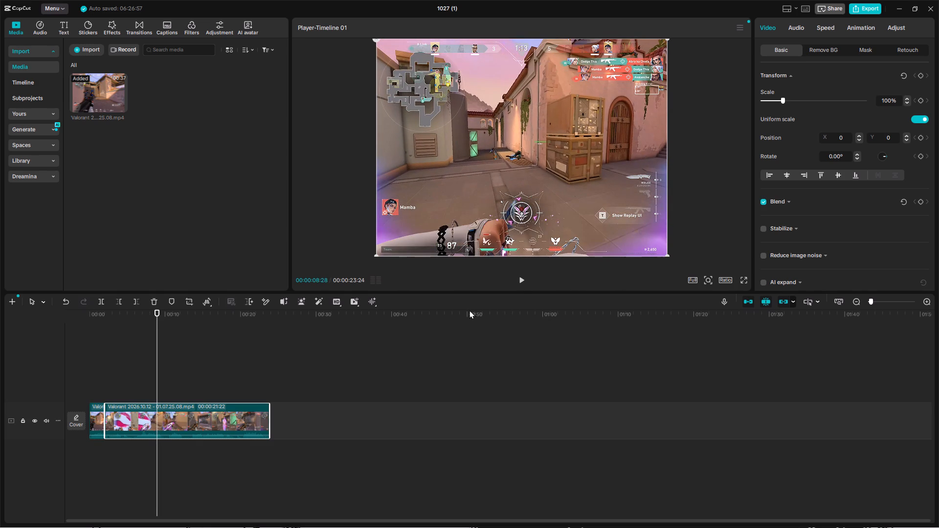
click(520, 279)
drag(165, 315, 117, 321)
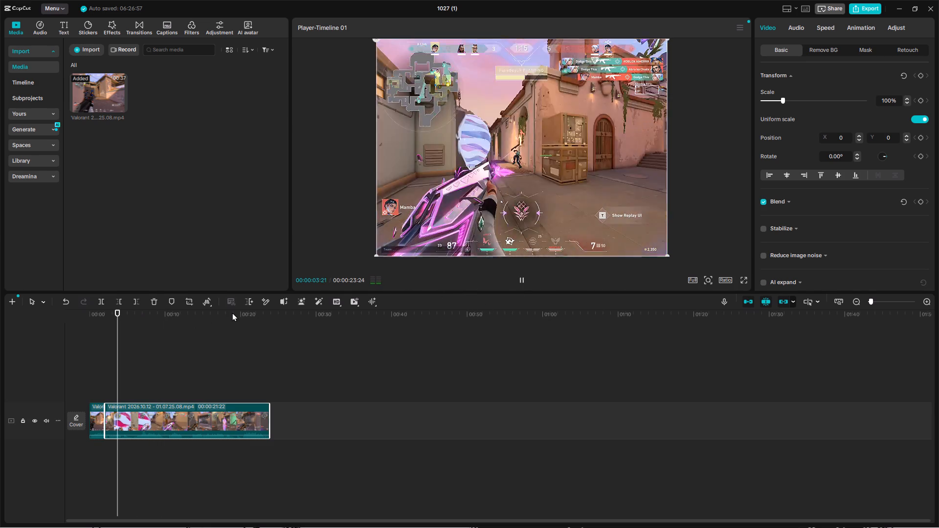
click(523, 283)
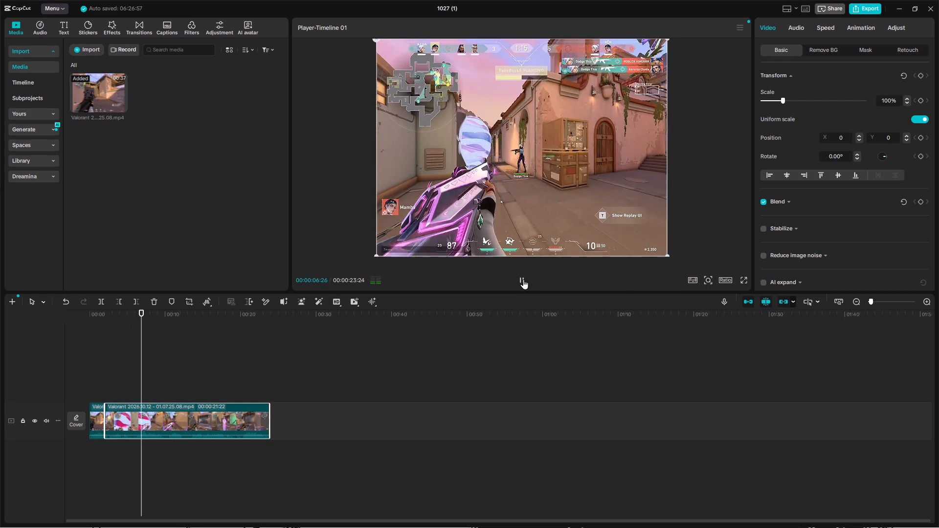
click(523, 279)
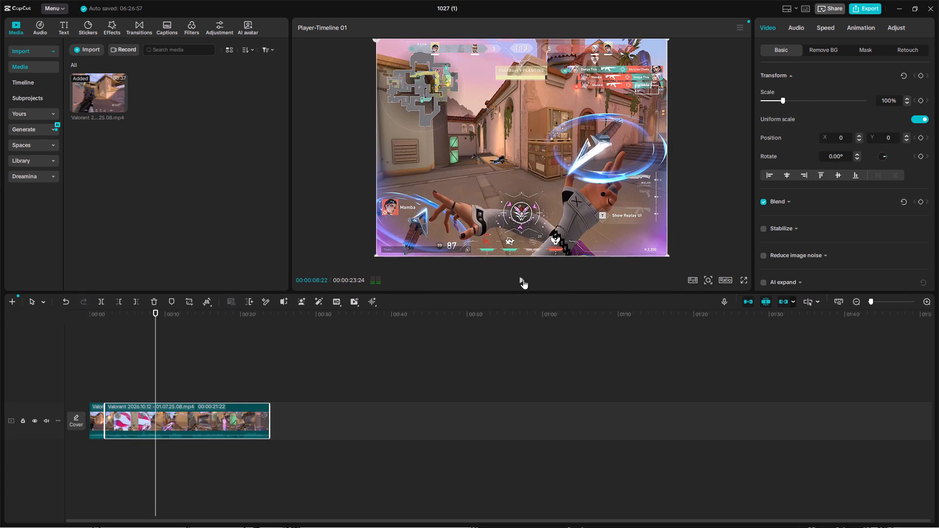
double_click(521, 280)
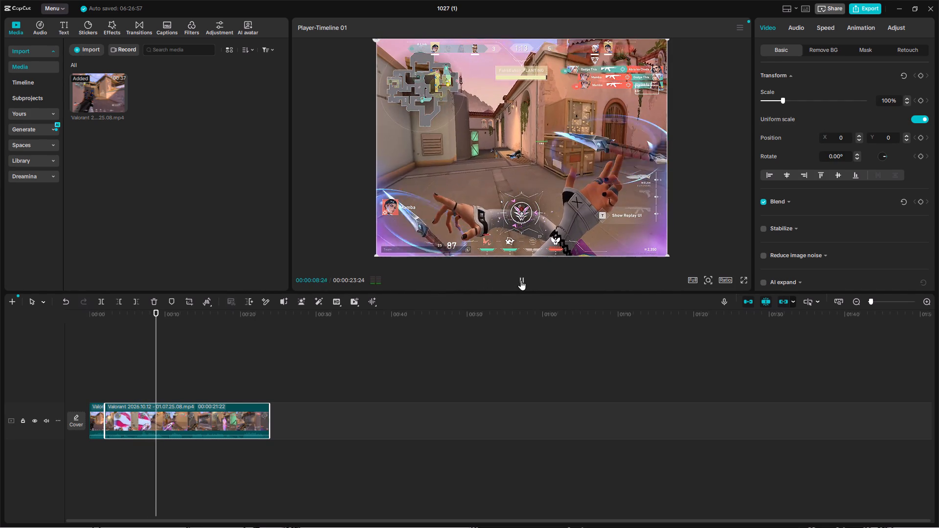
click(103, 305)
Replay the edit from the start and review the footage around 00:00:14 to 00:00:17 for where the final fight begins.
drag(157, 312, 78, 317)
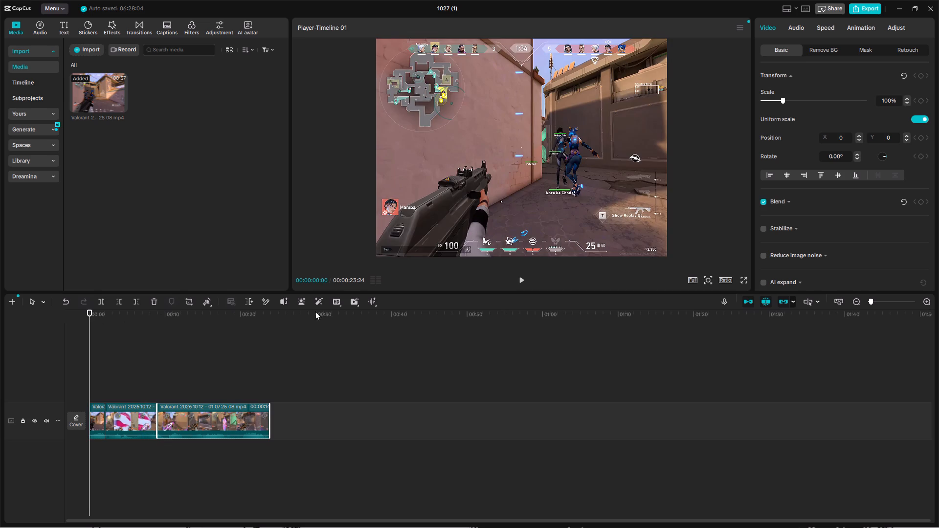
click(518, 282)
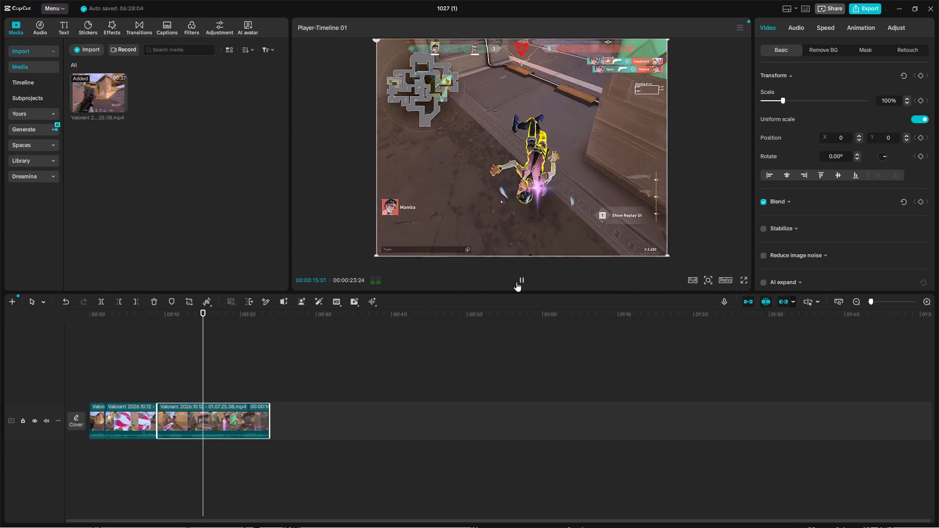
click(516, 282)
click(516, 282)
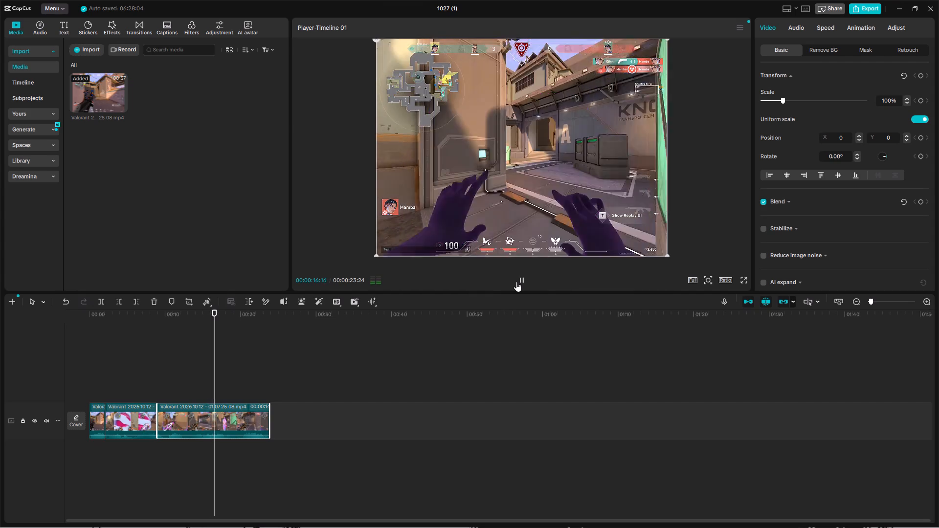
click(516, 282)
click(516, 282)
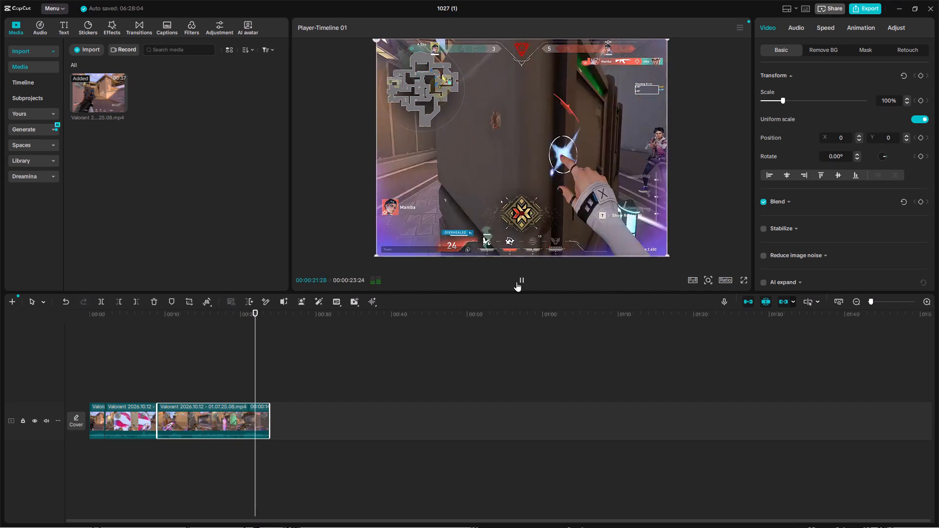
drag(269, 310, 178, 328)
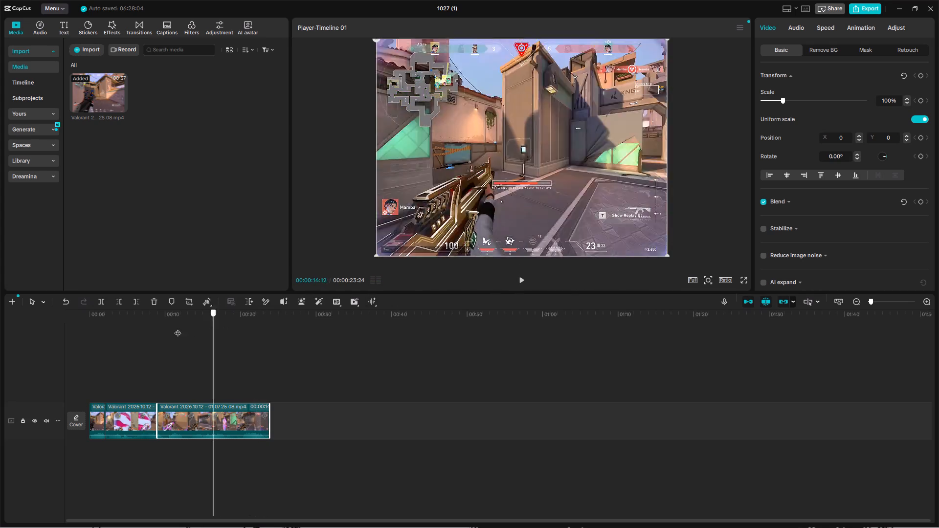
drag(178, 328, 157, 331)
click(524, 282)
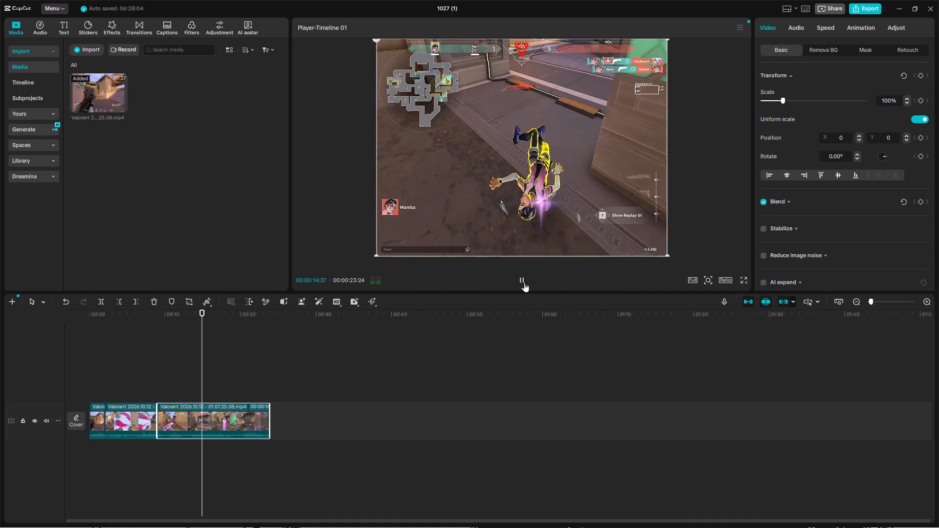
click(524, 282)
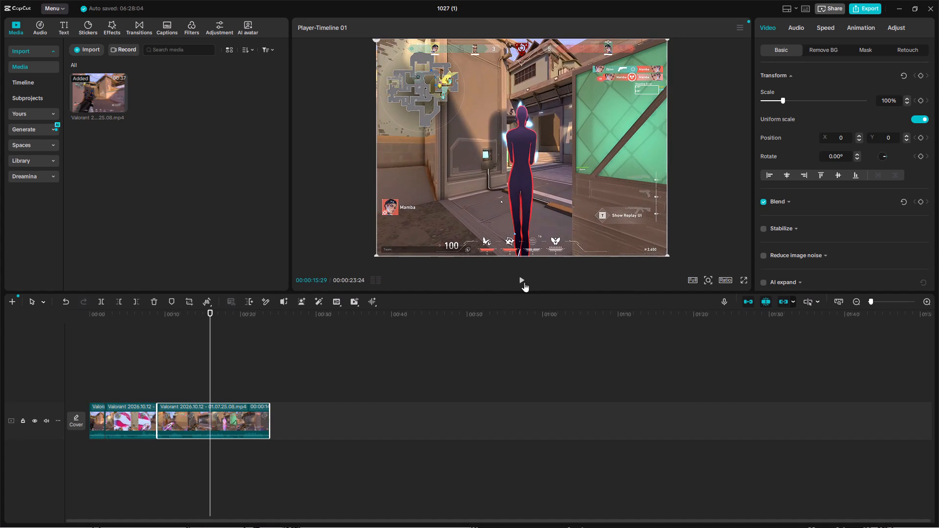
double_click(524, 282)
click(524, 282)
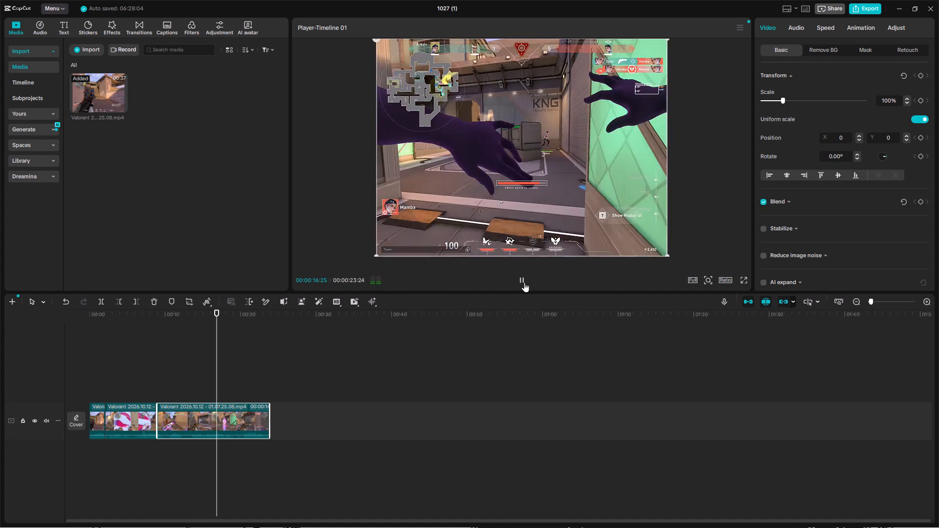
click(524, 282)
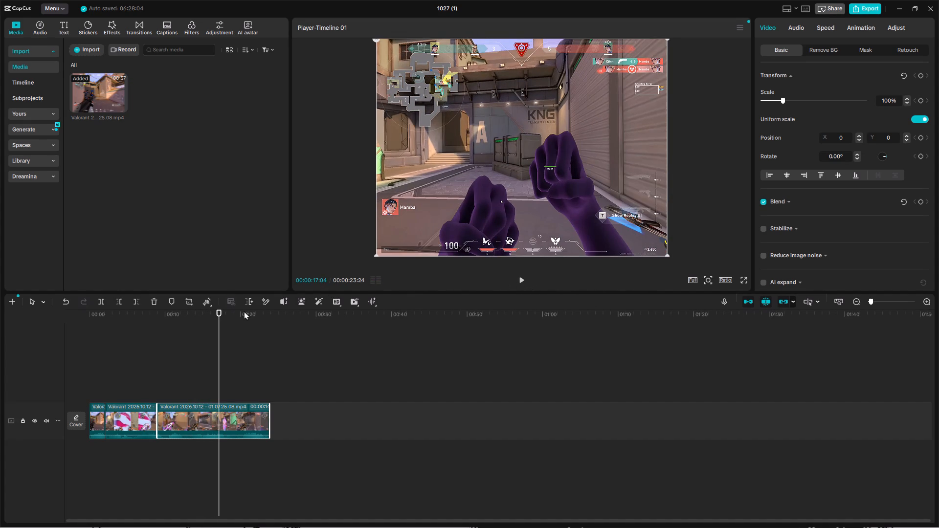
Locate the lead-in to the final fight and trim away the third segment's footage before 00:00:16:12.
drag(216, 310, 210, 311)
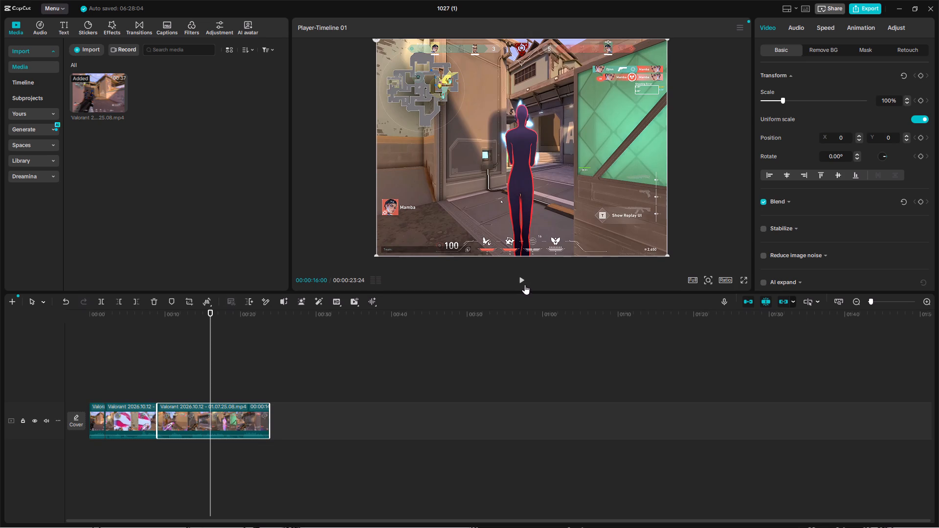
click(525, 285)
click(524, 285)
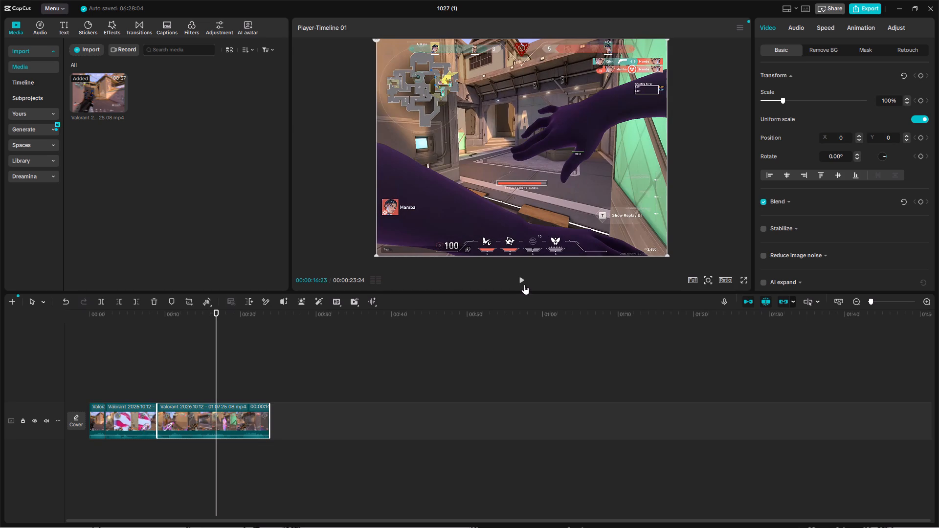
drag(217, 310, 212, 312)
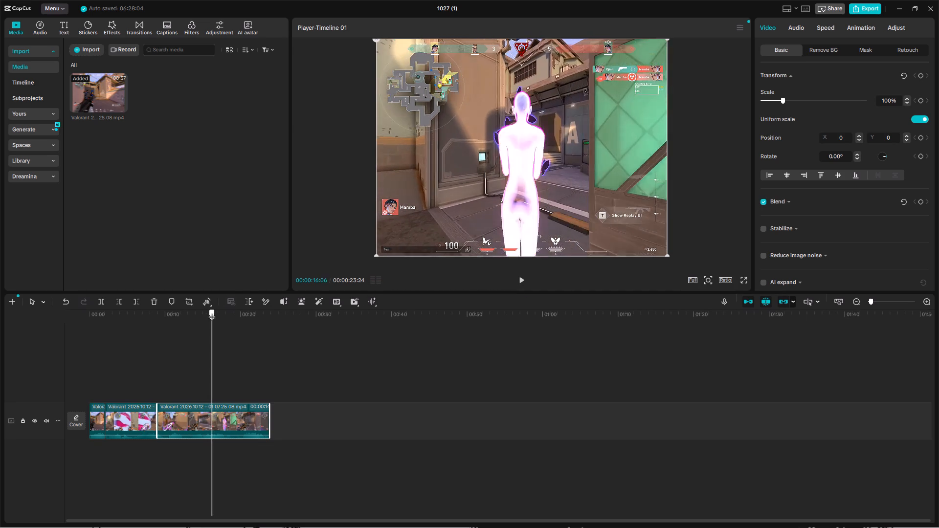
drag(212, 312, 209, 314)
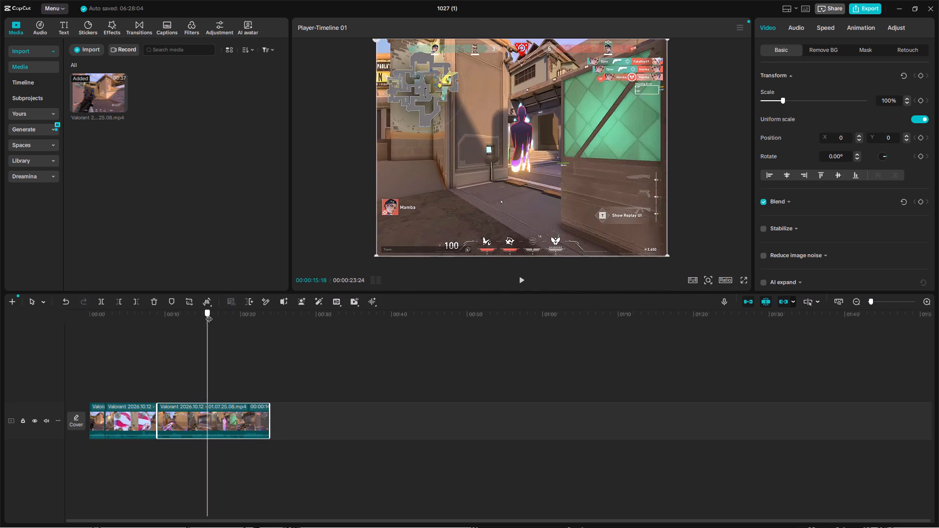
drag(209, 314, 212, 314)
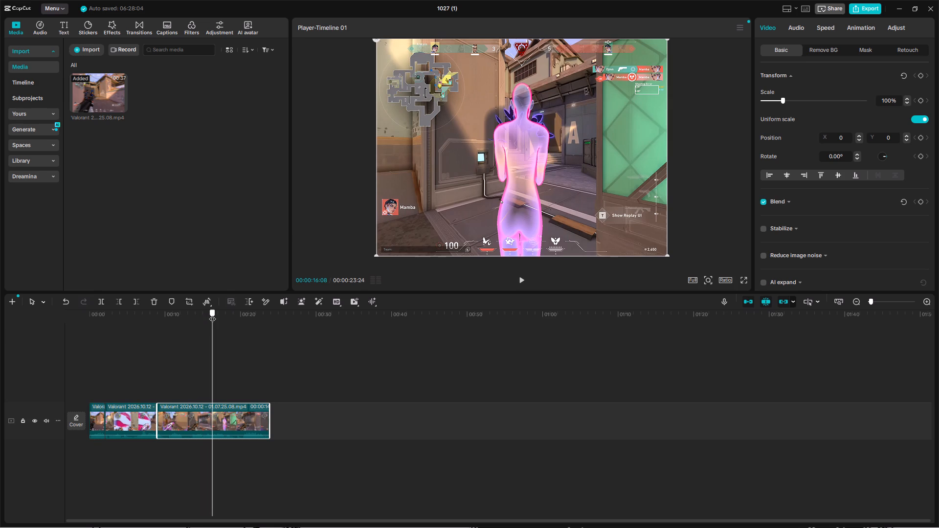
drag(212, 314, 213, 314)
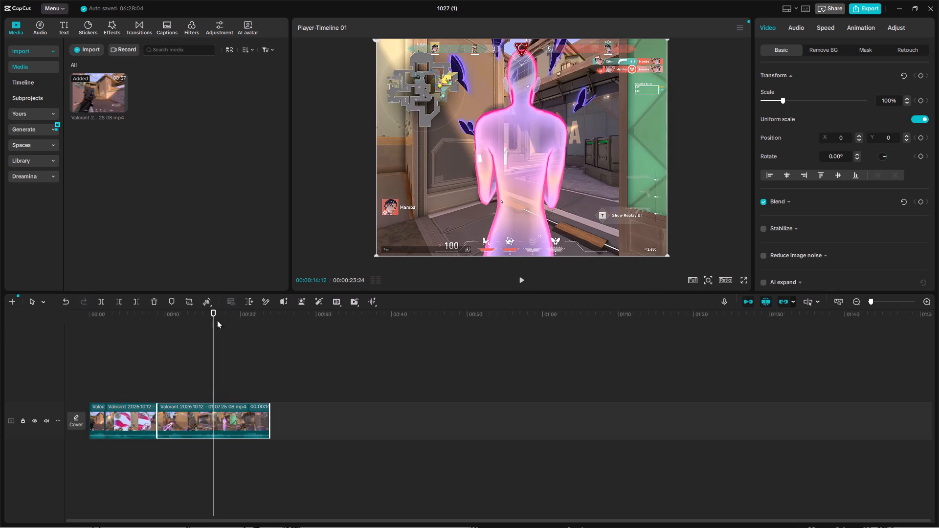
click(113, 304)
Review the trimmed last segment, rechecking the kill around 00:00:13 to 00:00:14, and replay the whole edit from the start.
click(527, 283)
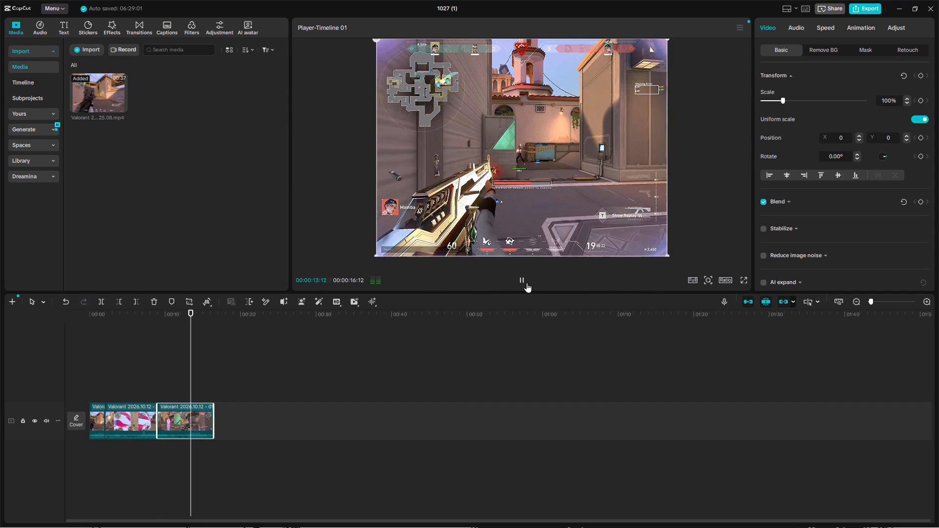
click(527, 283)
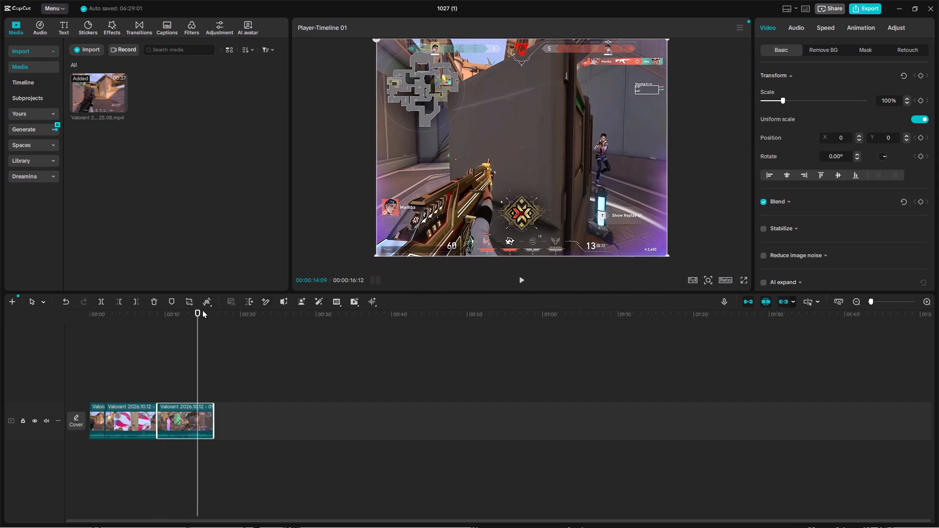
click(197, 310)
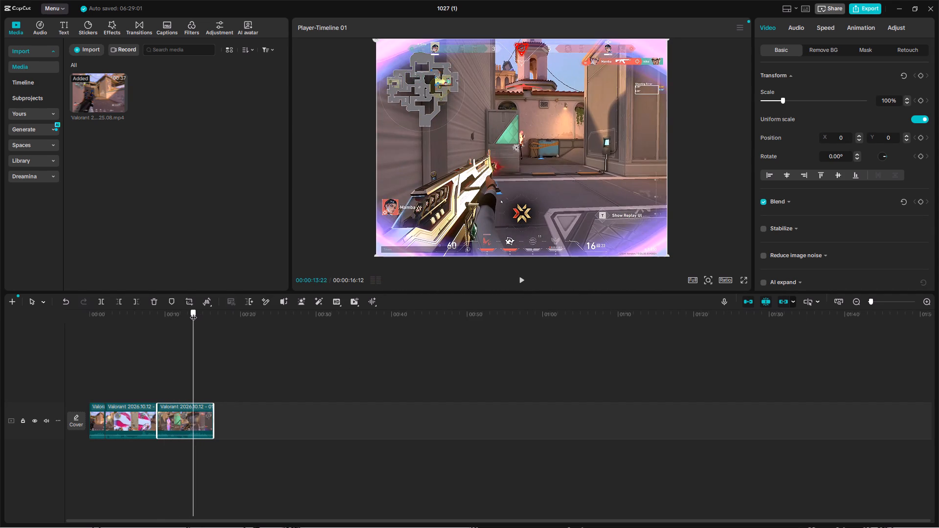
drag(193, 312, 188, 313)
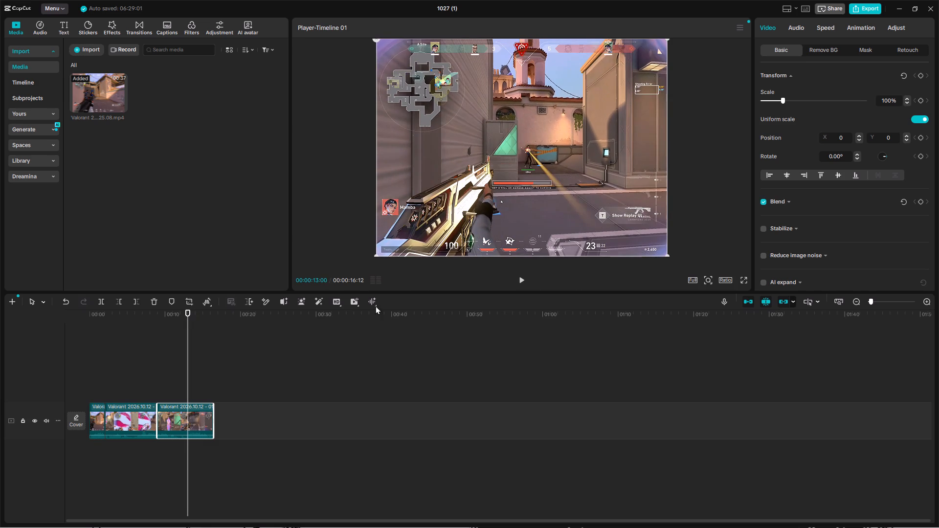
click(520, 279)
click(520, 279)
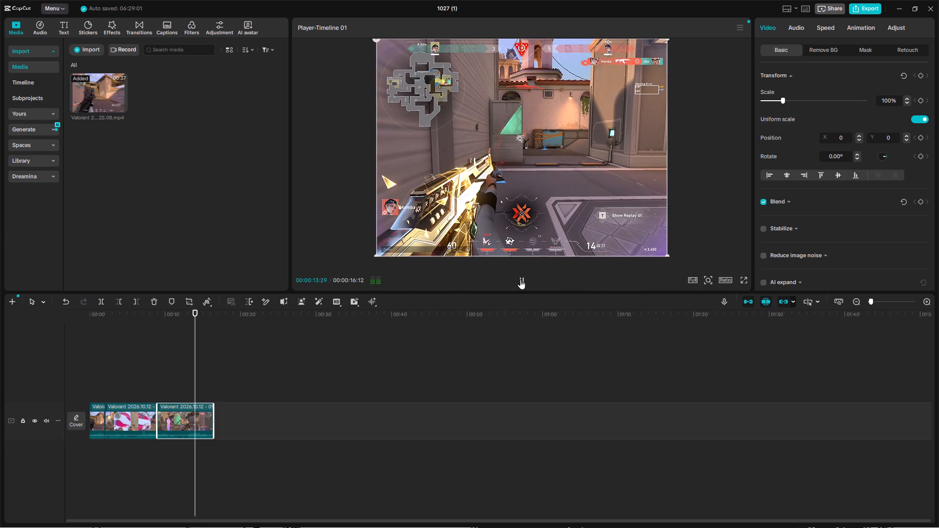
click(520, 279)
click(520, 279)
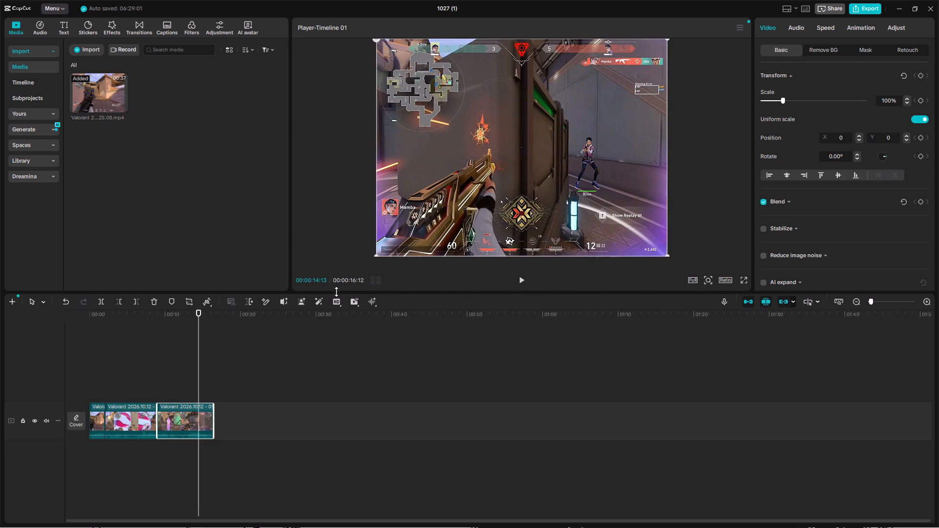
click(524, 283)
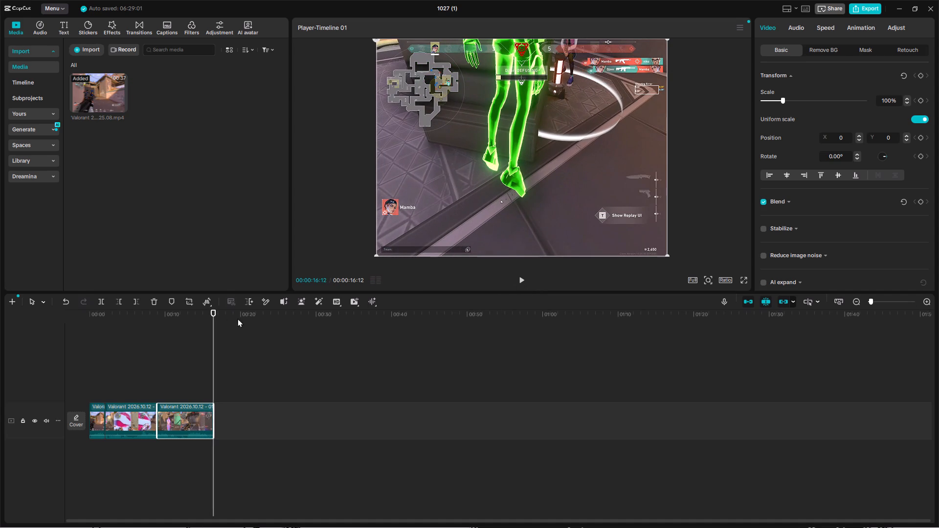
drag(214, 312, 83, 330)
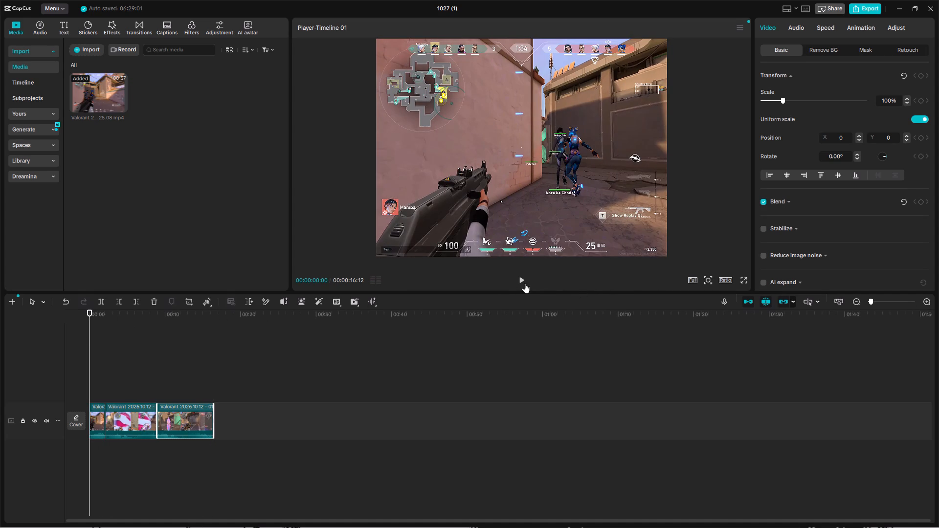
click(524, 282)
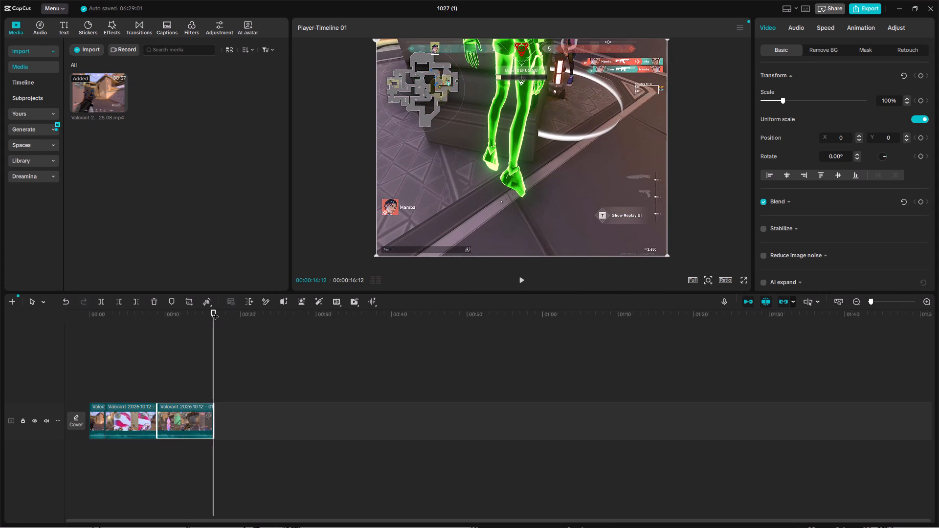
Replay the last segment from about 00:00:09 and recheck the fight around 00:00:13 to 00:00:15 for a tighter ending.
drag(213, 310, 199, 310)
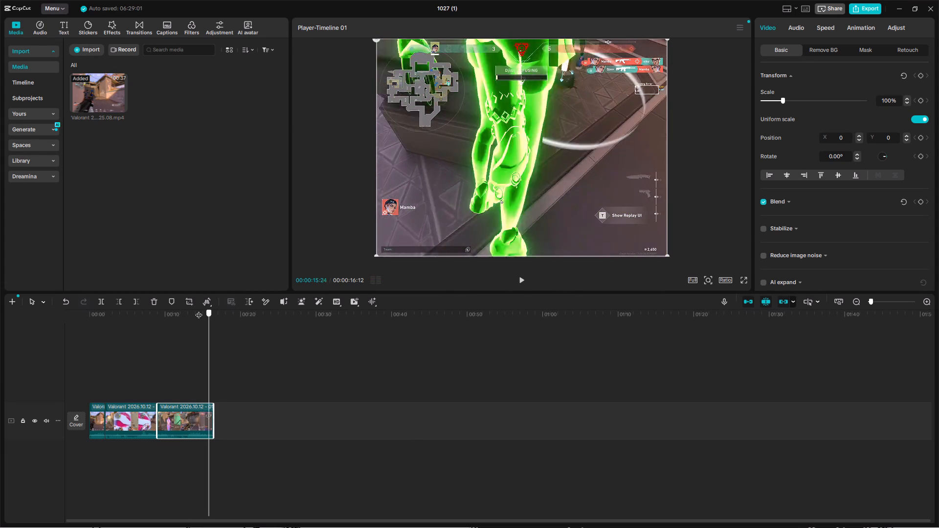
drag(199, 310, 155, 312)
click(524, 284)
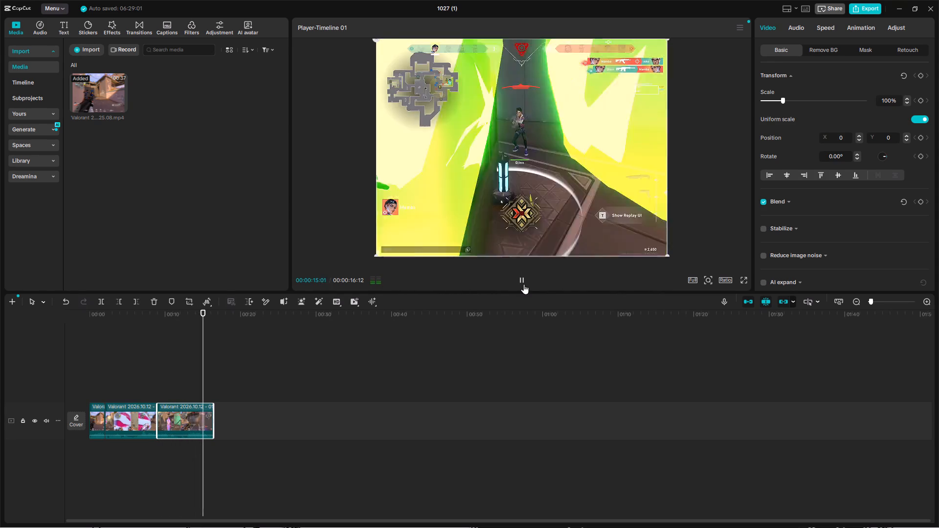
drag(212, 312, 159, 320)
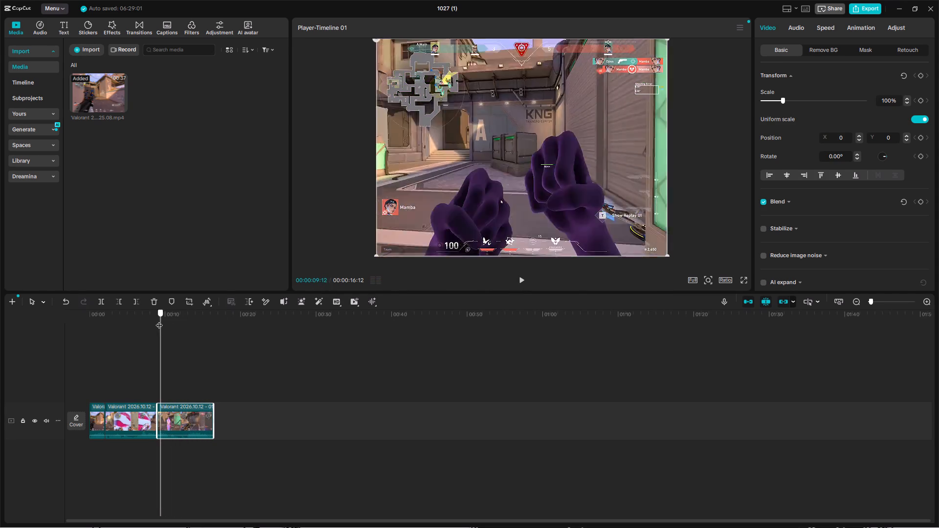
drag(159, 320, 157, 320)
click(519, 278)
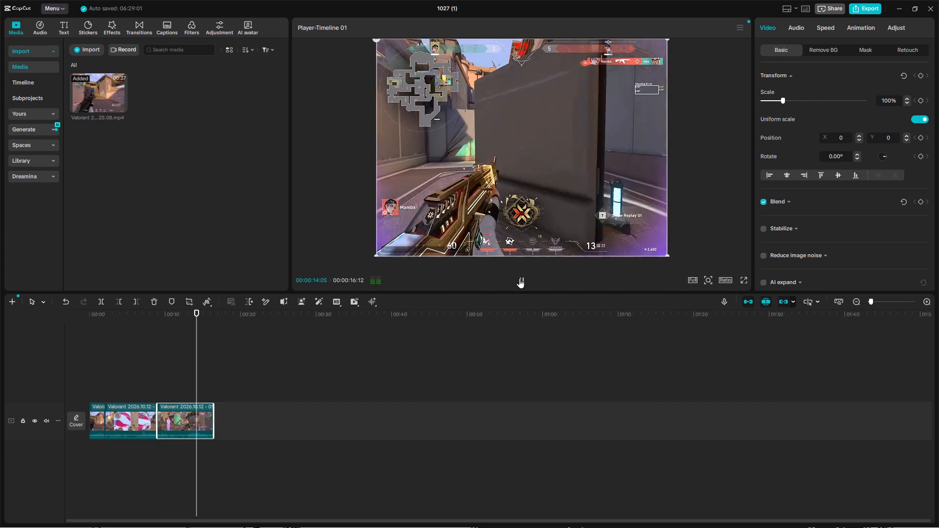
click(519, 278)
drag(199, 313, 190, 314)
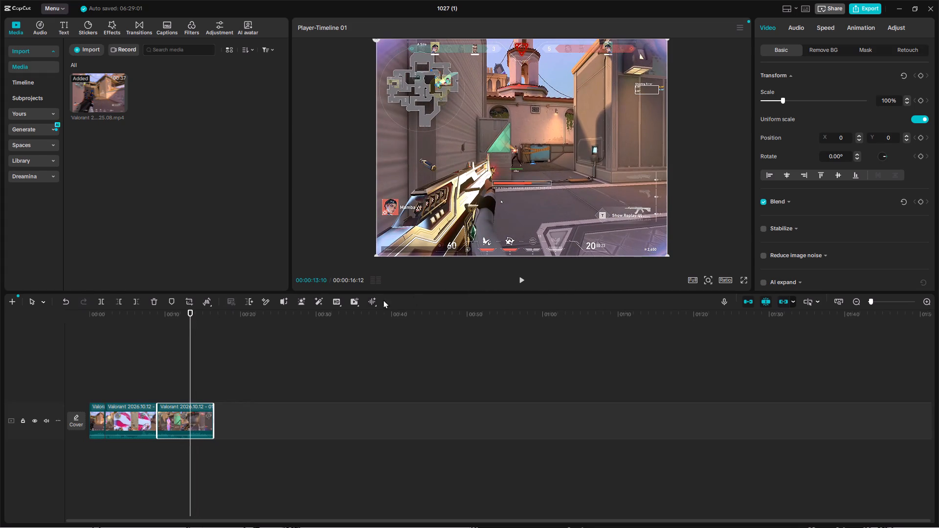
click(518, 280)
click(518, 280)
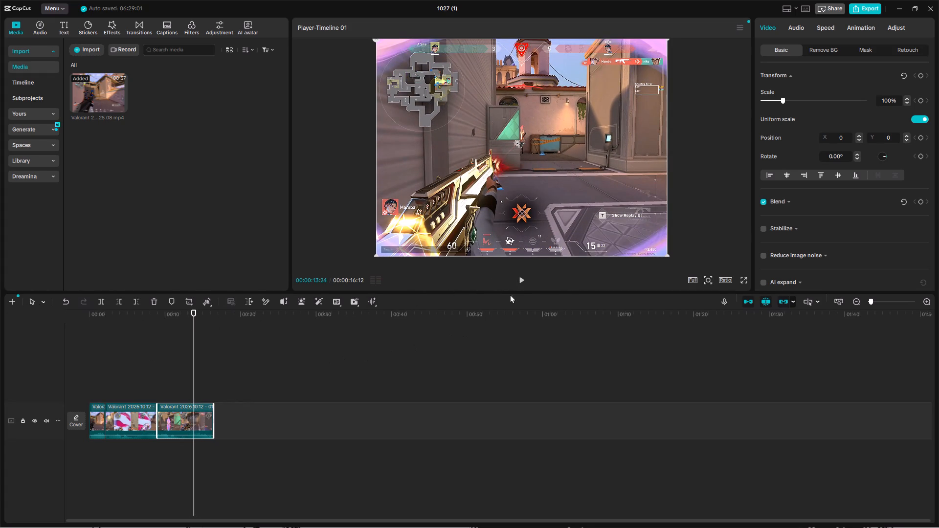
Pinpoint the moment right after the kill and split the last segment at 00:00:14:00.
double_click(521, 285)
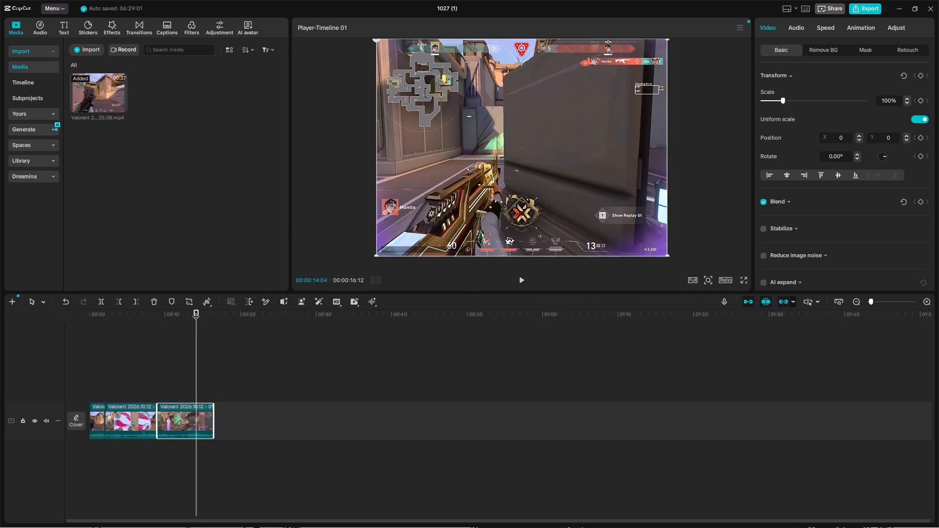
click(196, 311)
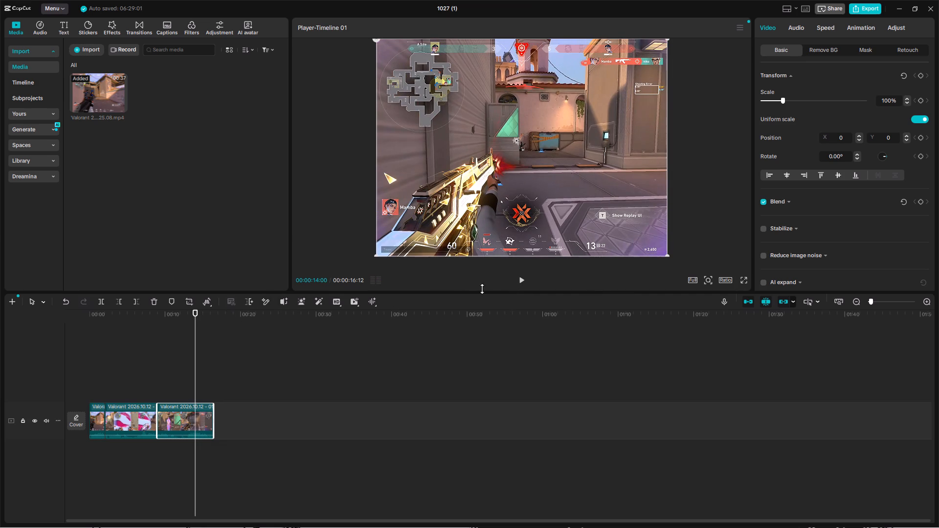
click(515, 280)
click(519, 279)
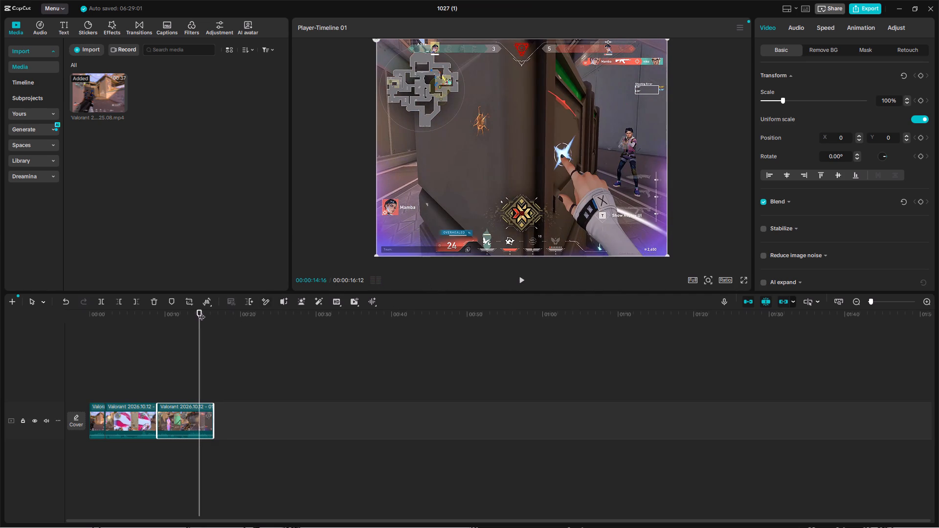
click(201, 312)
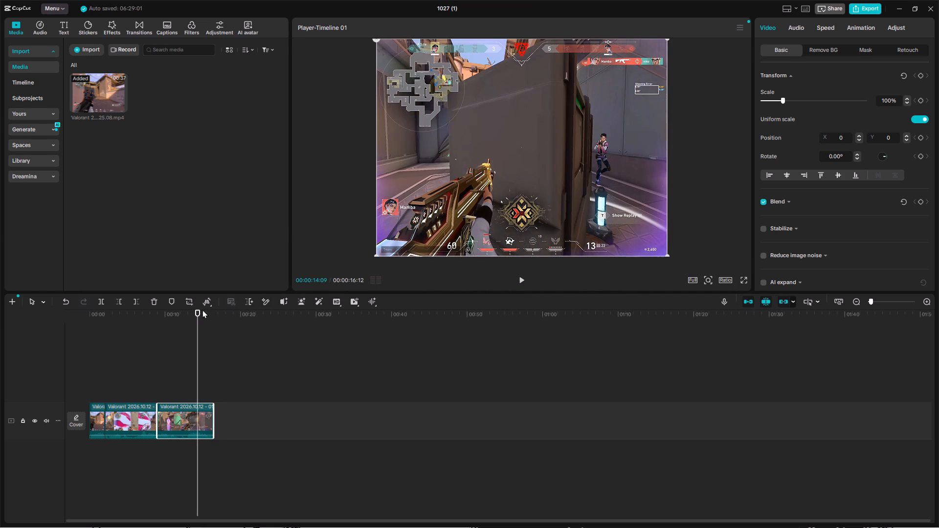
click(198, 310)
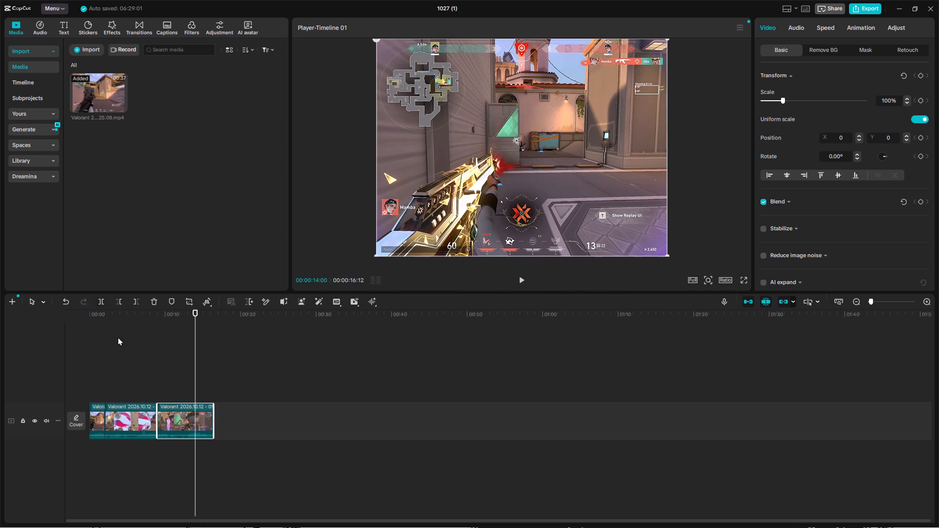
click(104, 301)
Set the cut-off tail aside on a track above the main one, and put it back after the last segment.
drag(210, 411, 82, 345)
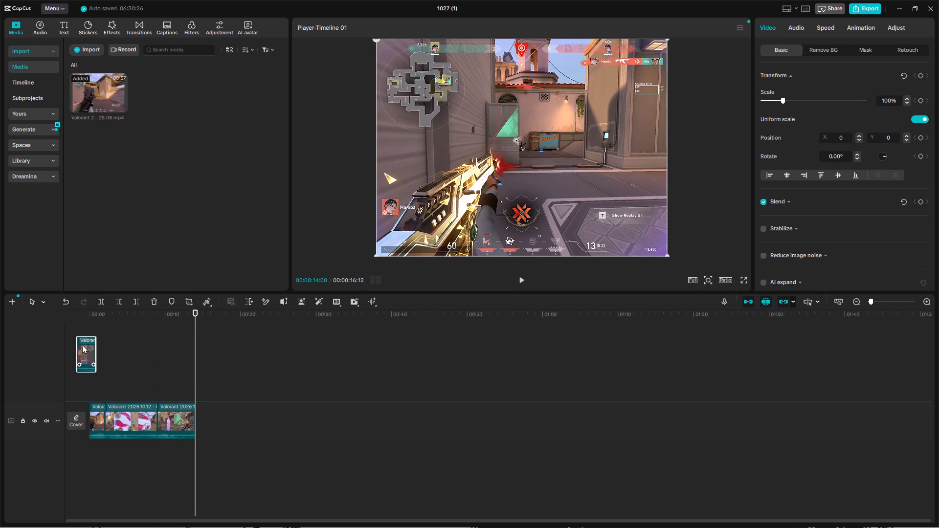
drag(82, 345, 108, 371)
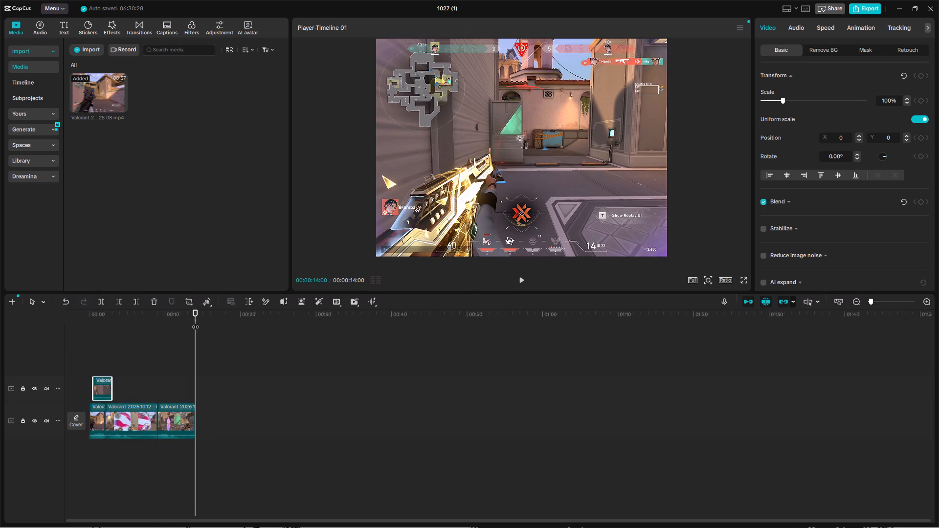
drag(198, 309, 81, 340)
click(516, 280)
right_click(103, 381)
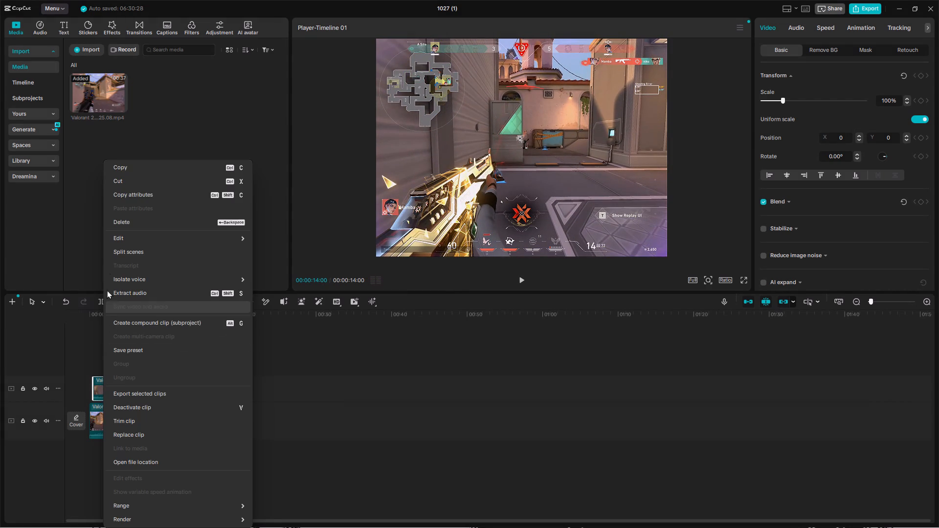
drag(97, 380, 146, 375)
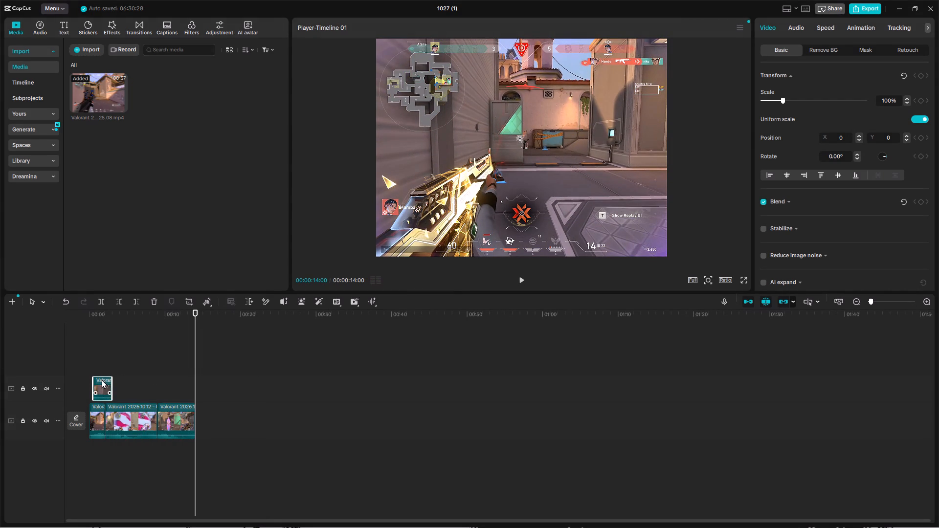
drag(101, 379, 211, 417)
Delete the leftover tail after 00:00:14:00 from the main track.
right_click(203, 415)
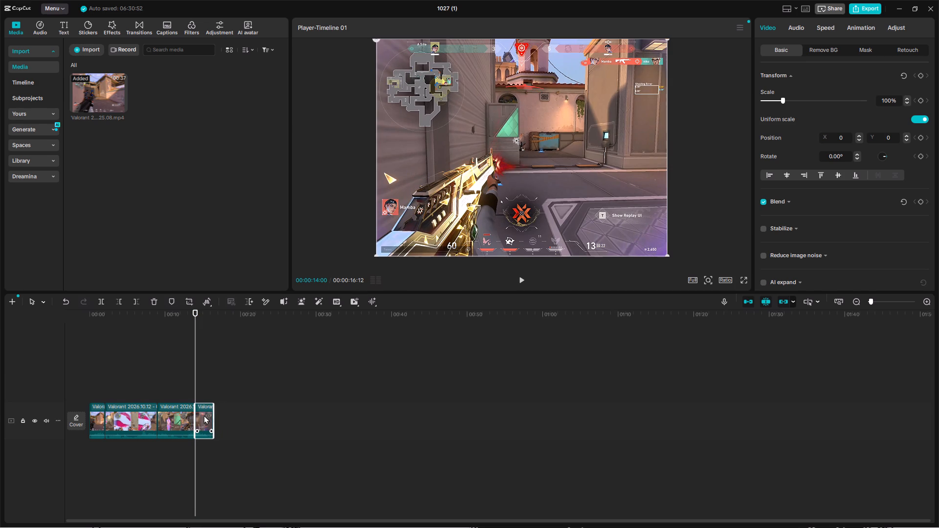
click(230, 225)
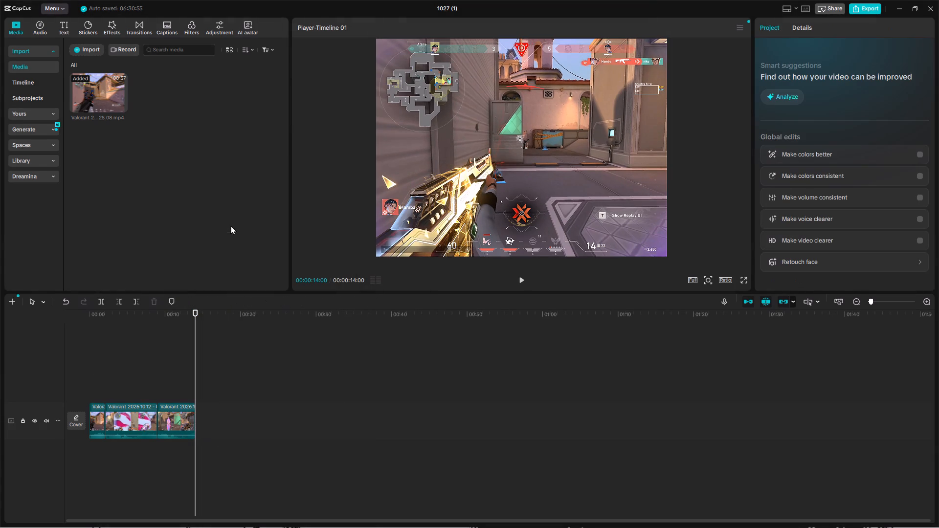
Replay the whole trimmed edit from the start to check it before exporting.
drag(193, 311, 81, 334)
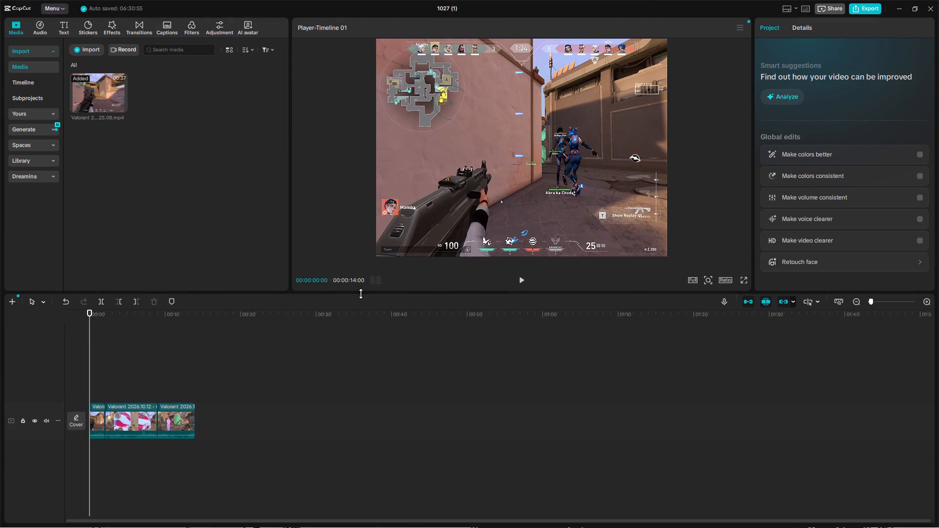
click(514, 278)
click(518, 278)
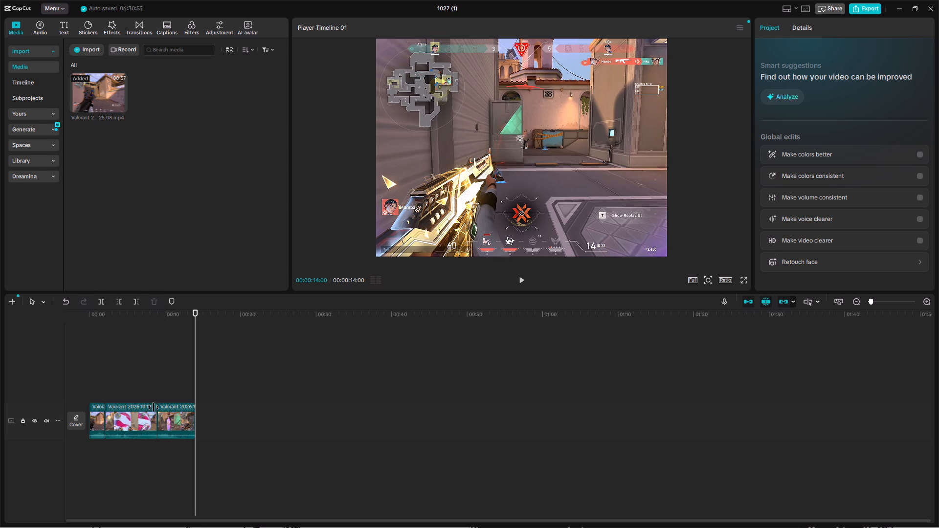
Export the trimmed edit with the frame rate set to 60fps, and close the export window without sharing.
click(858, 10)
click(538, 303)
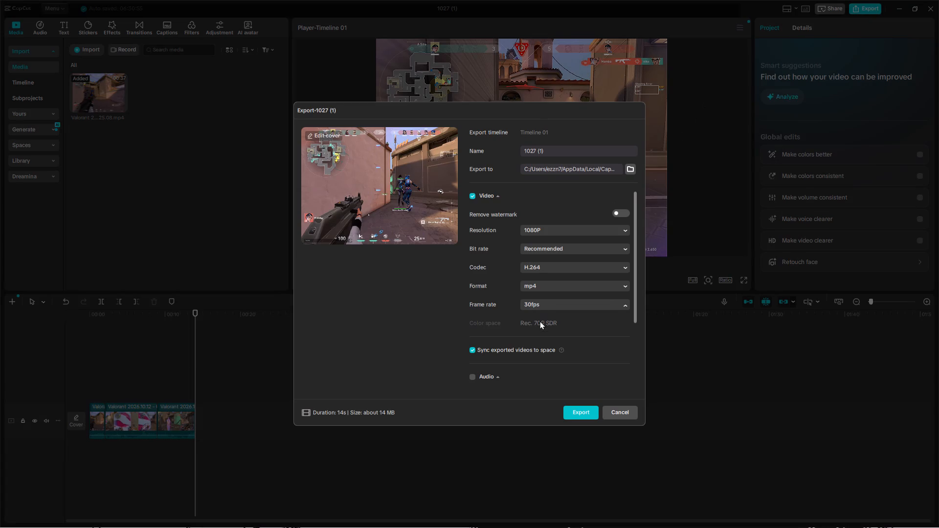
click(549, 415)
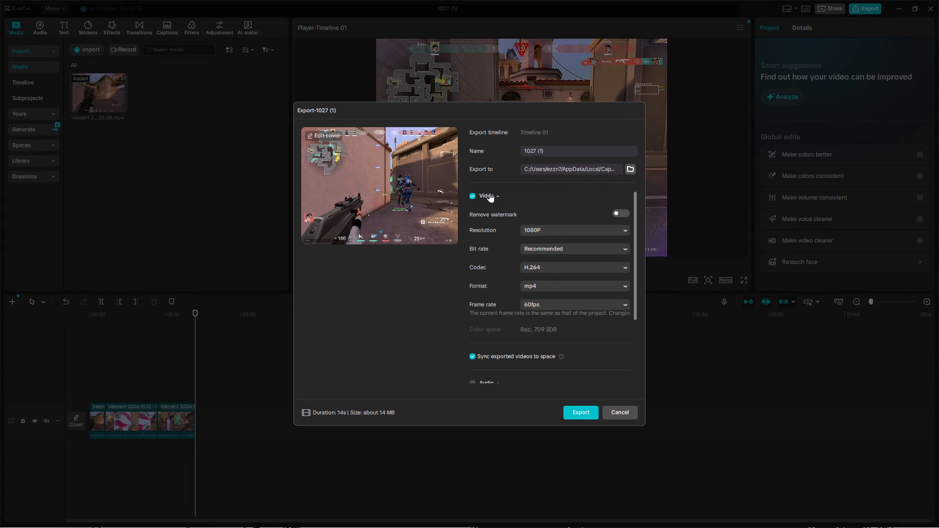
scroll(573, 286, down, 3)
scroll(573, 286, up, 3)
scroll(558, 278, down, 5)
scroll(557, 278, up, 5)
click(584, 411)
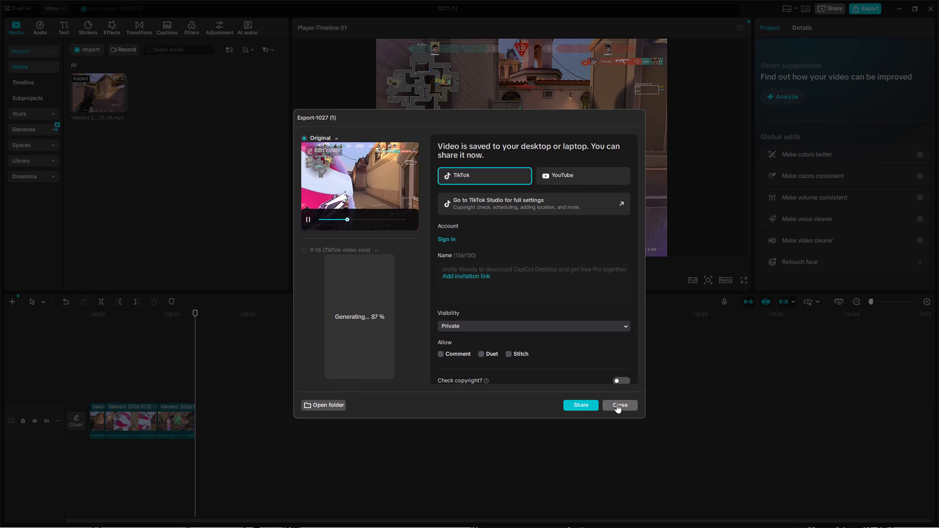
click(617, 403)
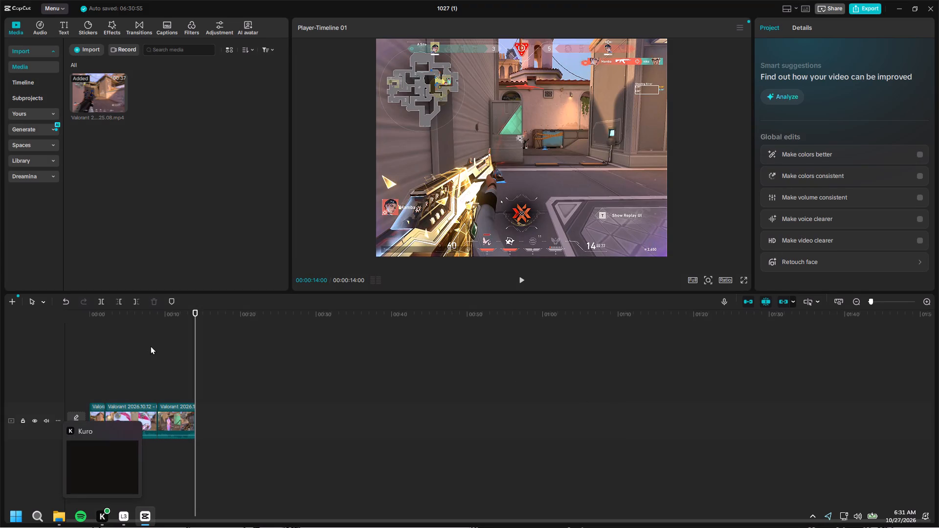
Delete the used Valorant recording from the project media, along with its segments on the timeline.
right_click(96, 107)
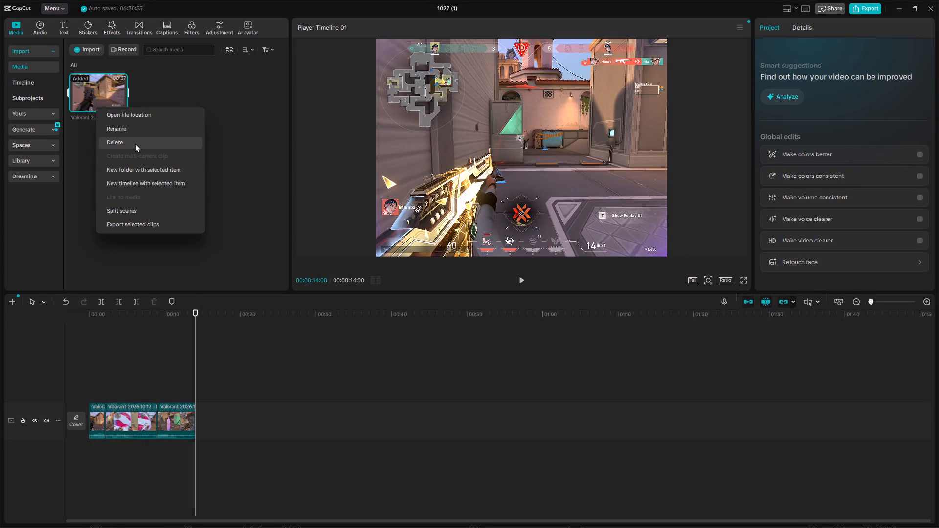
click(134, 138)
click(451, 306)
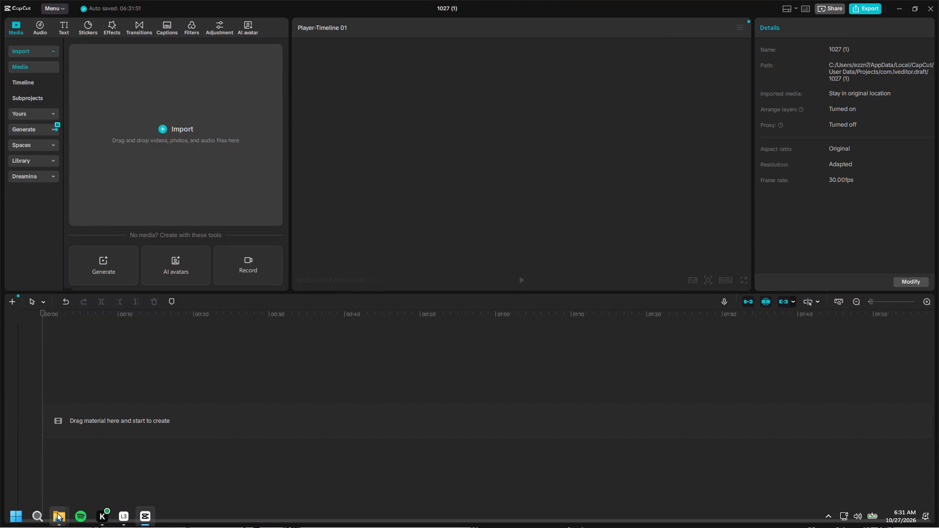
In File Explorer, look through the trims clip folder and CapCut's Videos folder to check the exported clips.
click(80, 469)
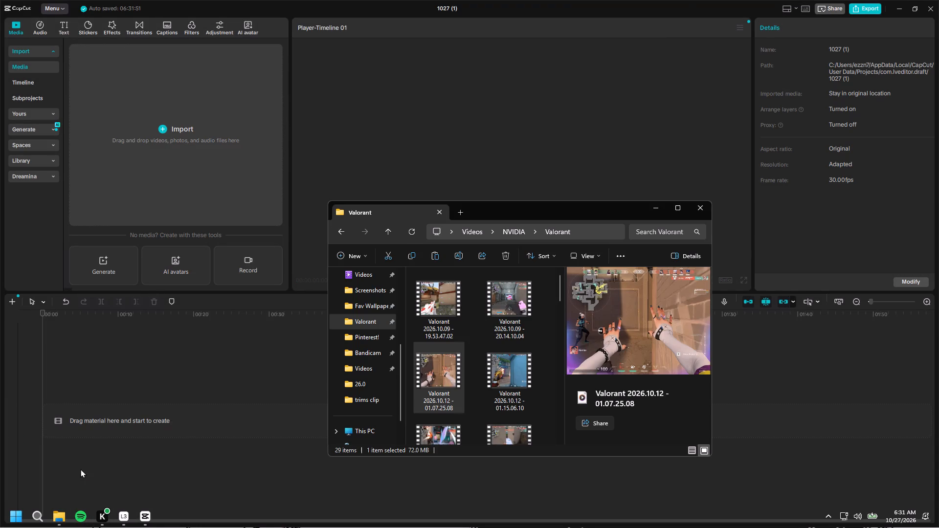
click(357, 398)
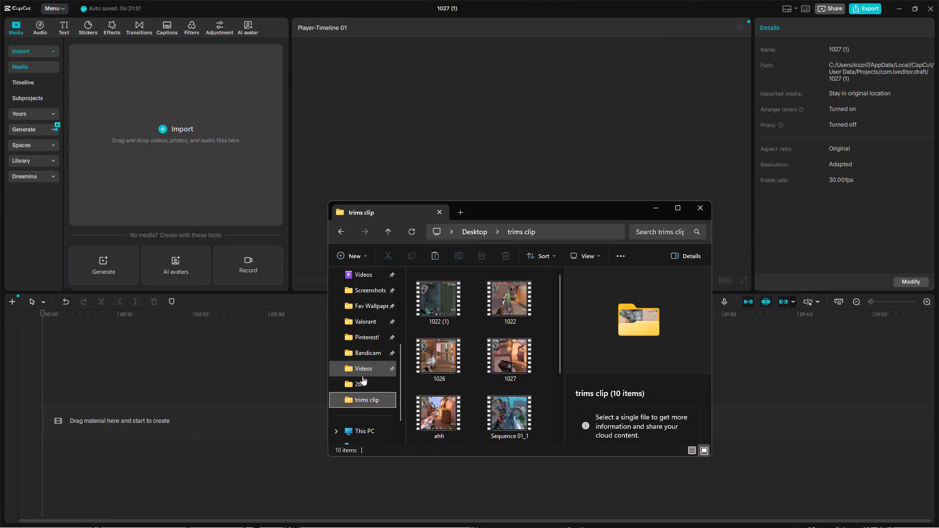
click(369, 354)
click(368, 362)
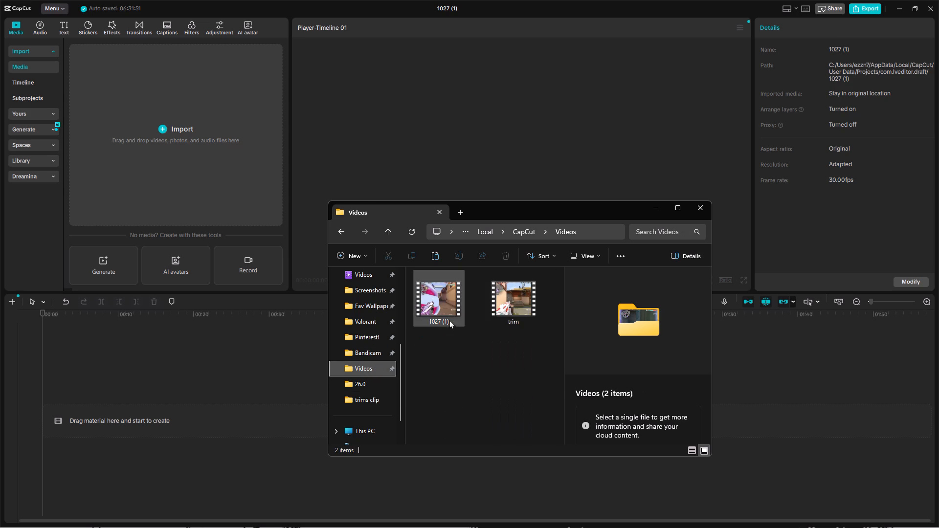
click(371, 405)
scroll(454, 377, down, 6)
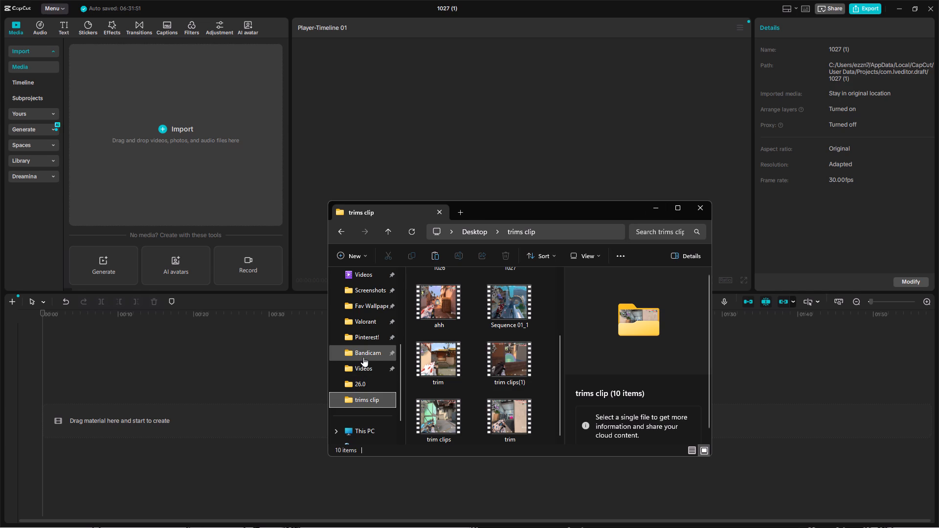
click(651, 216)
click(659, 210)
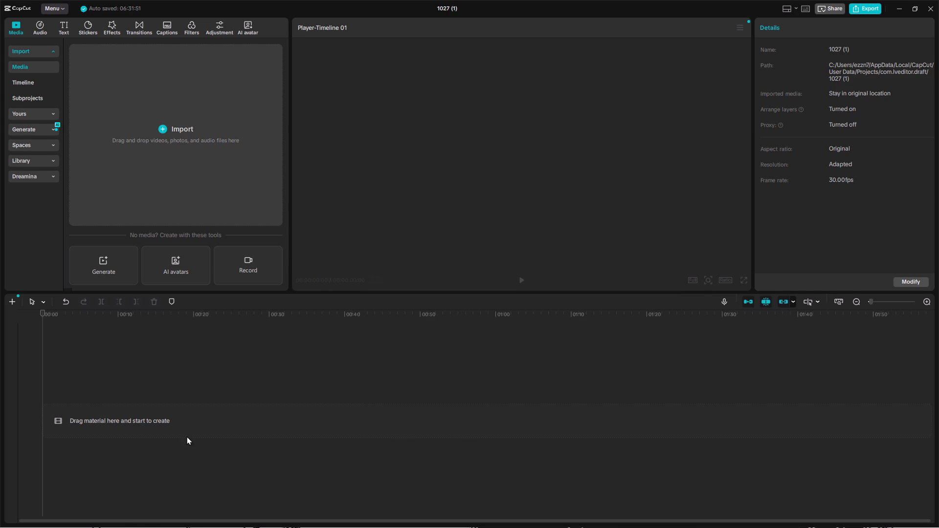
Import the recording Valorant 2026.10.12 - 01.15.06.10 from the Valorant folder into CapCut and place it at the timeline's start.
click(131, 477)
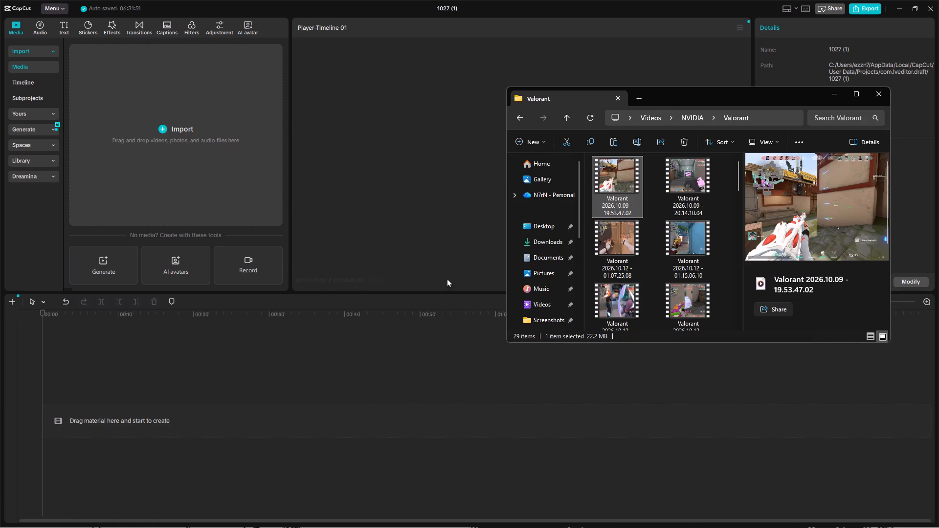
click(621, 243)
click(689, 238)
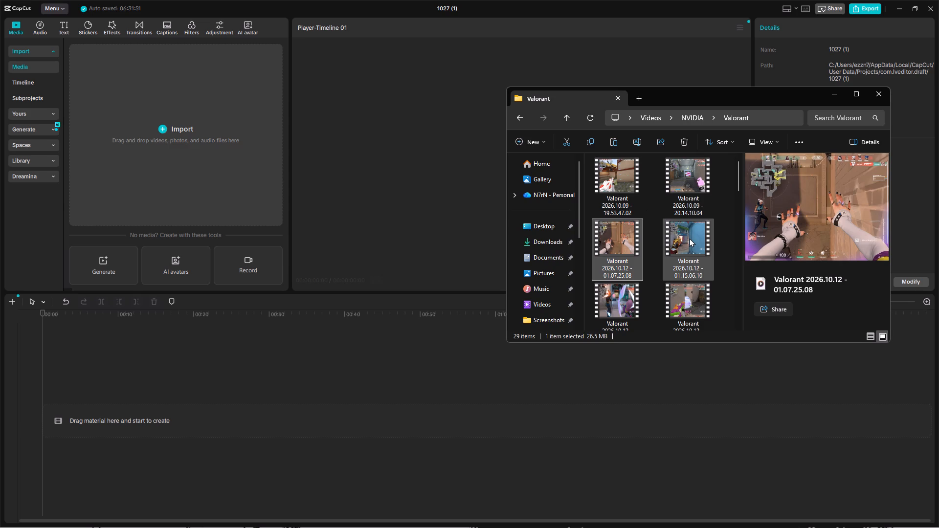
drag(689, 238, 237, 145)
drag(128, 103, 103, 101)
drag(97, 97, 69, 414)
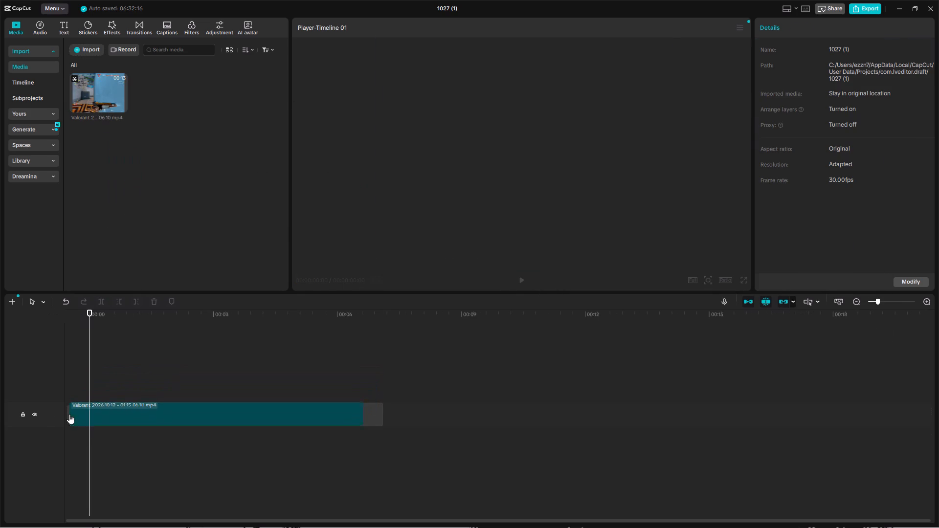
Play back the placed recording, and delete it from the project media along with its timeline segment.
click(522, 278)
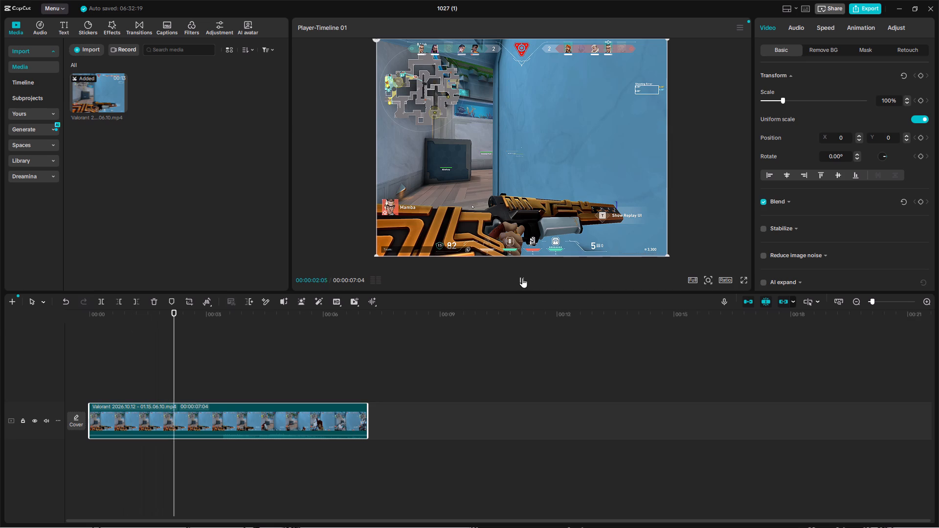
click(522, 278)
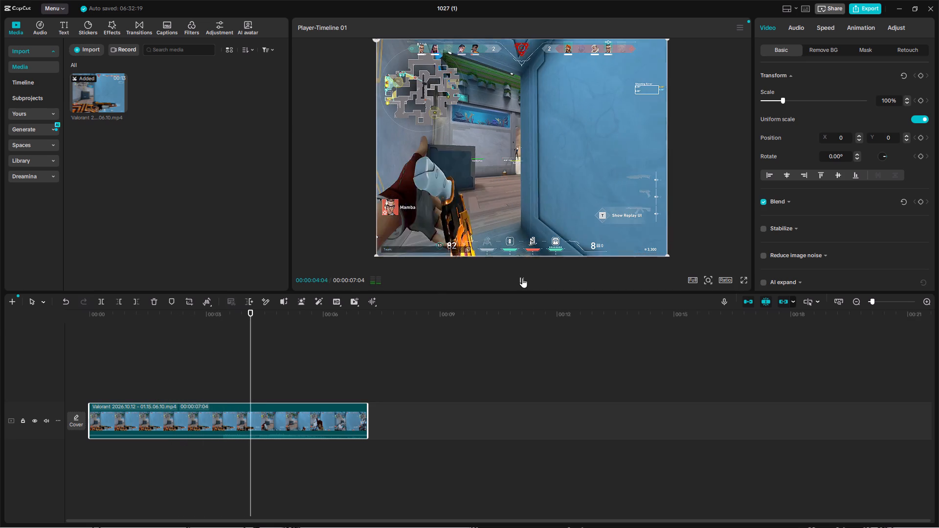
click(522, 278)
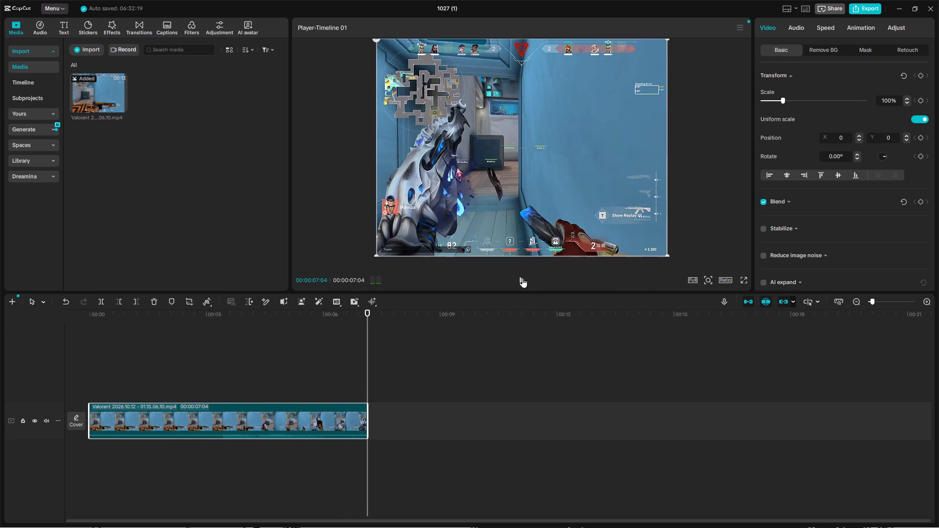
right_click(103, 100)
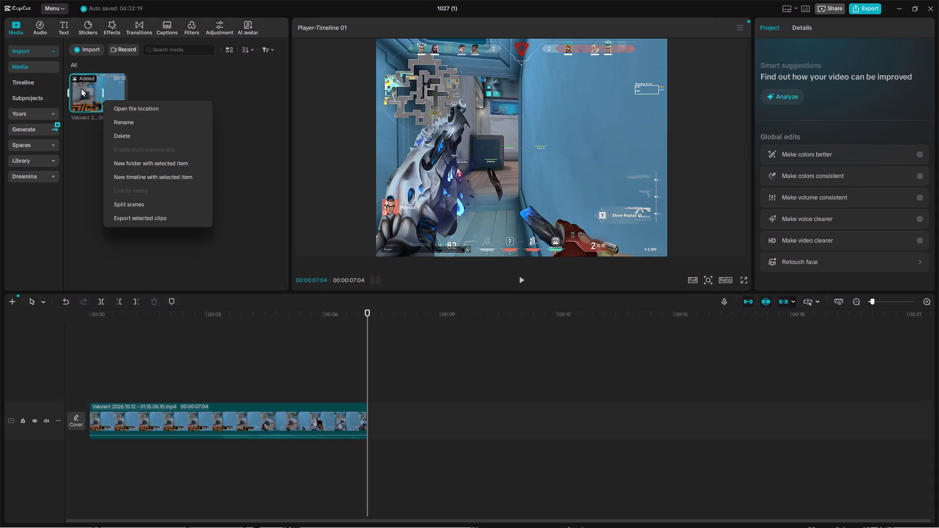
click(126, 138)
drag(433, 300, 438, 305)
click(438, 305)
Import Valorant 2026.10.12 - 01.15.06.10 again from the Valorant folder in File Explorer and place it at the start of CapCut's timeline.
click(67, 519)
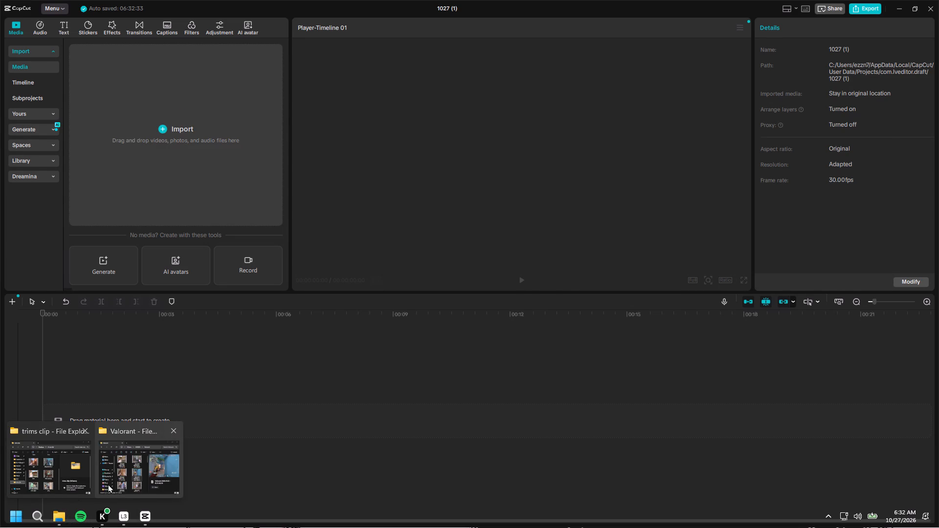
click(108, 484)
drag(680, 260, 575, 309)
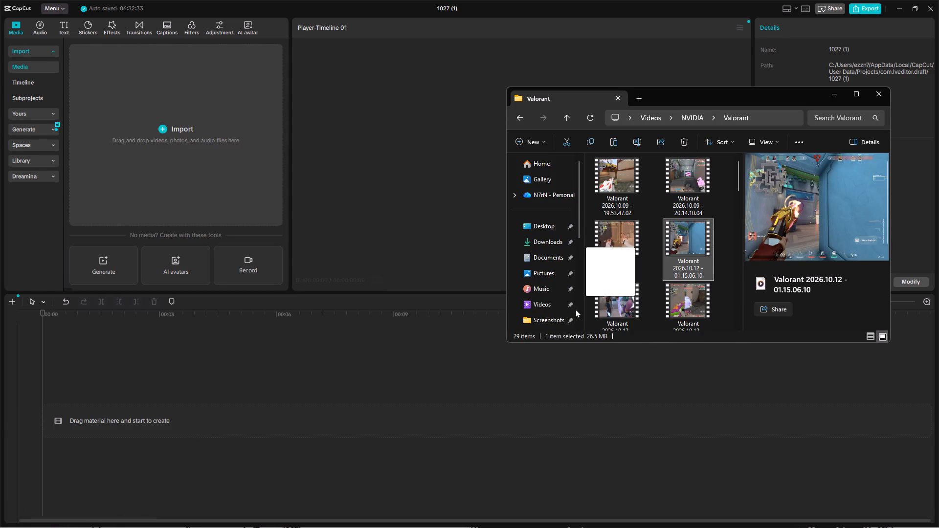
drag(575, 309, 61, 433)
Play and scrub through the full recording to examine where the action starts and ends.
click(525, 277)
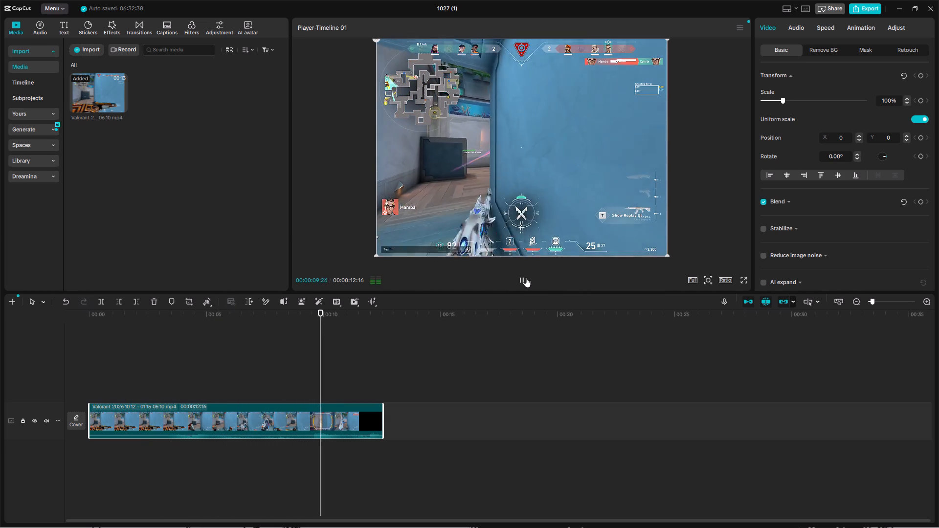
drag(331, 311, 303, 314)
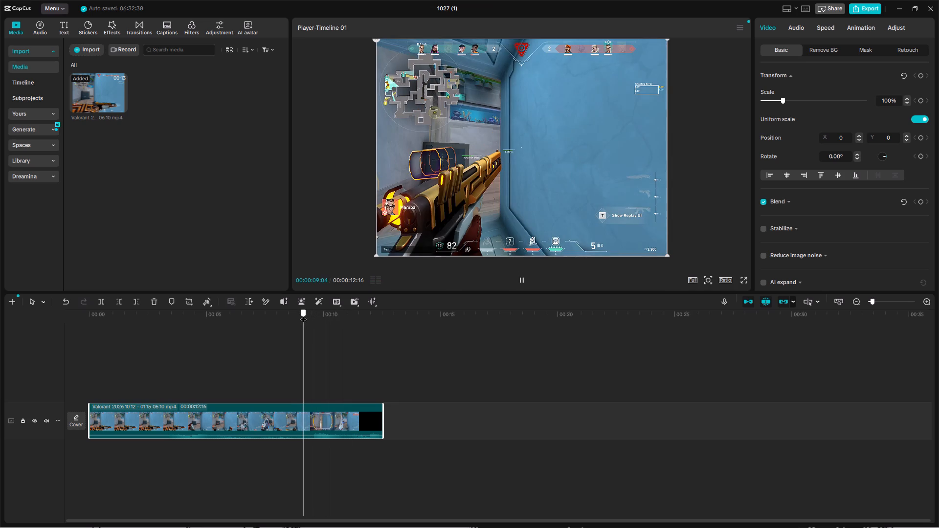
drag(303, 314, 281, 316)
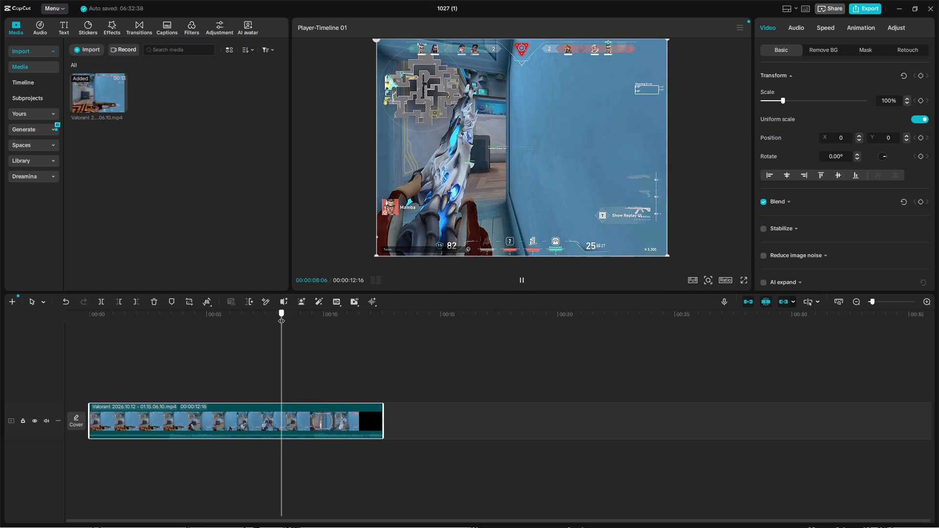
drag(281, 316, 291, 316)
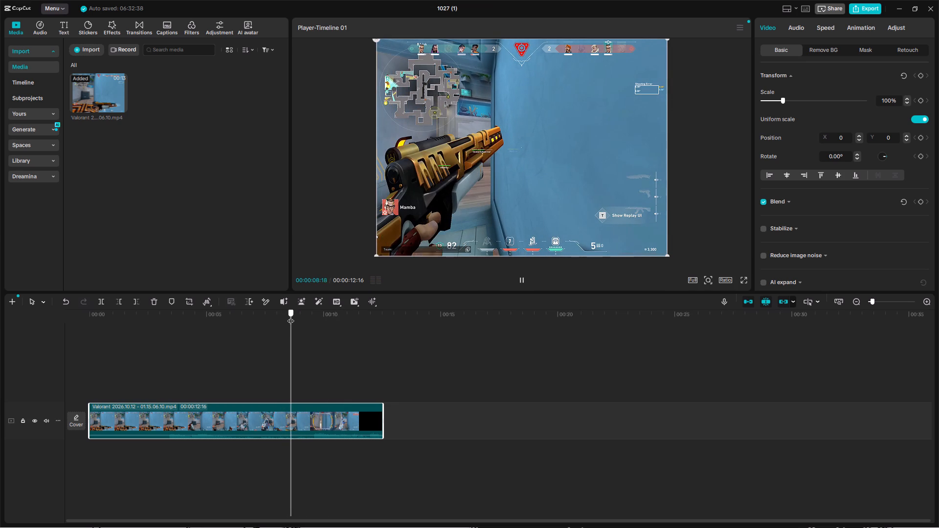
drag(291, 316, 293, 315)
click(521, 276)
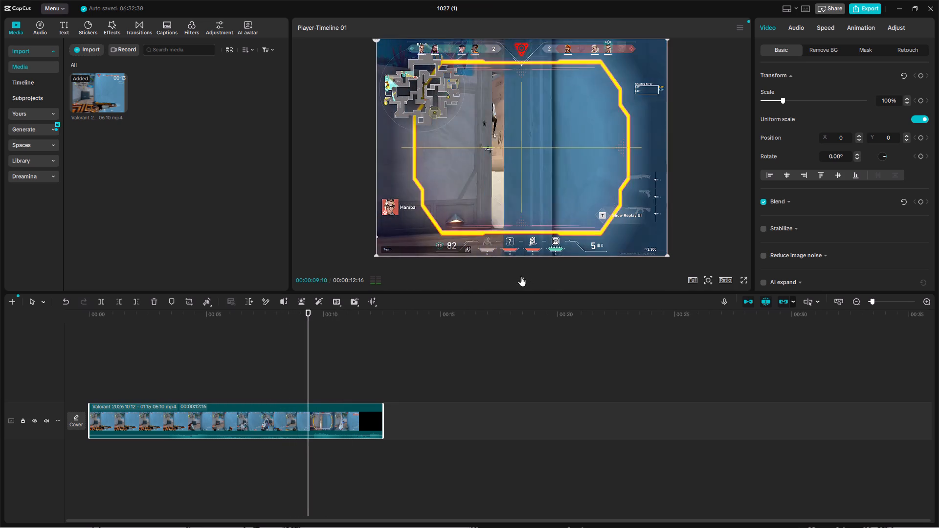
click(521, 276)
drag(334, 311, 332, 312)
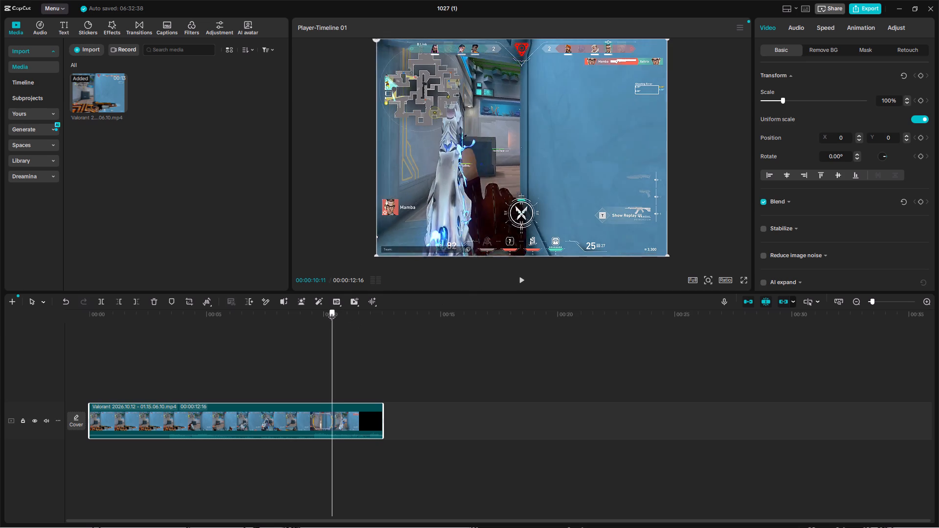
drag(332, 312, 309, 314)
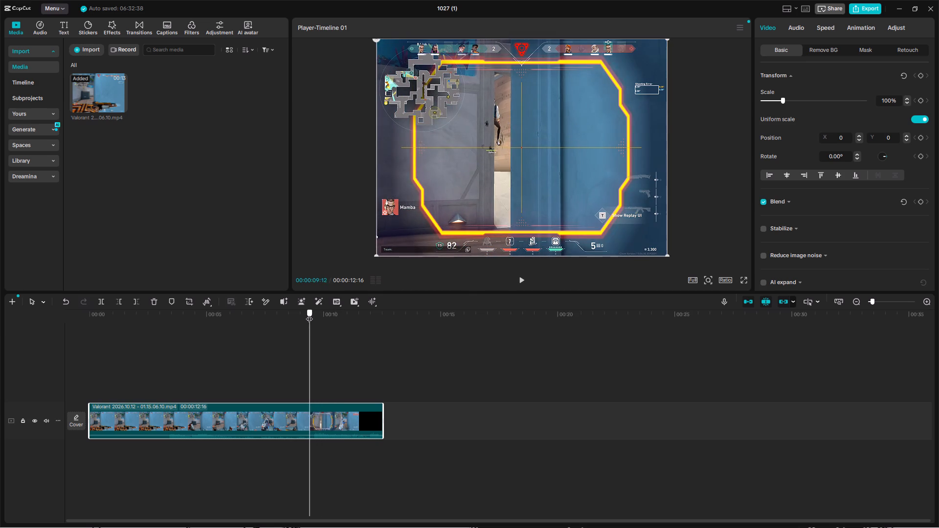
drag(309, 314, 310, 314)
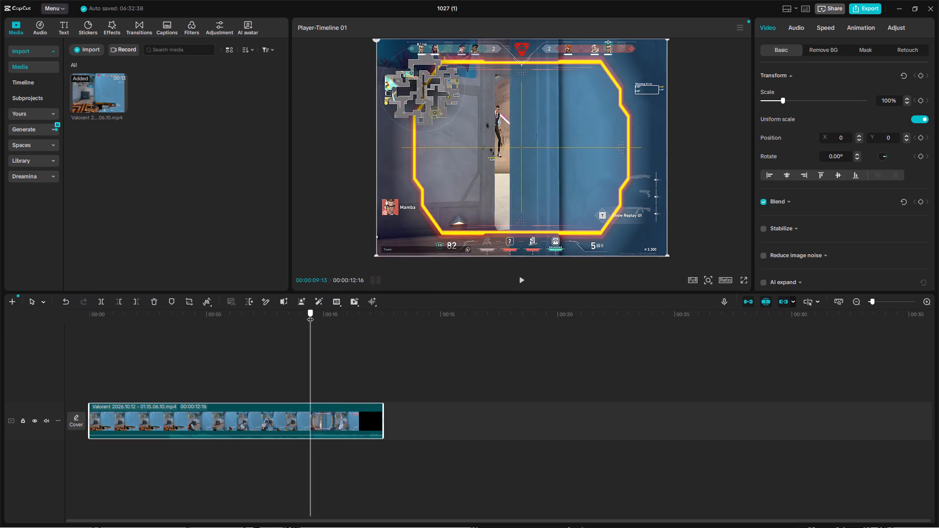
drag(310, 314, 297, 315)
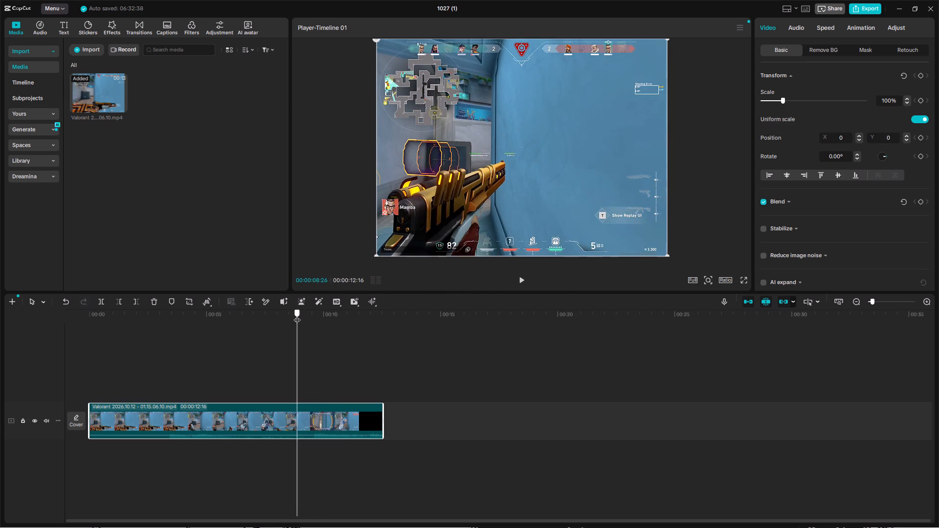
drag(297, 315, 281, 316)
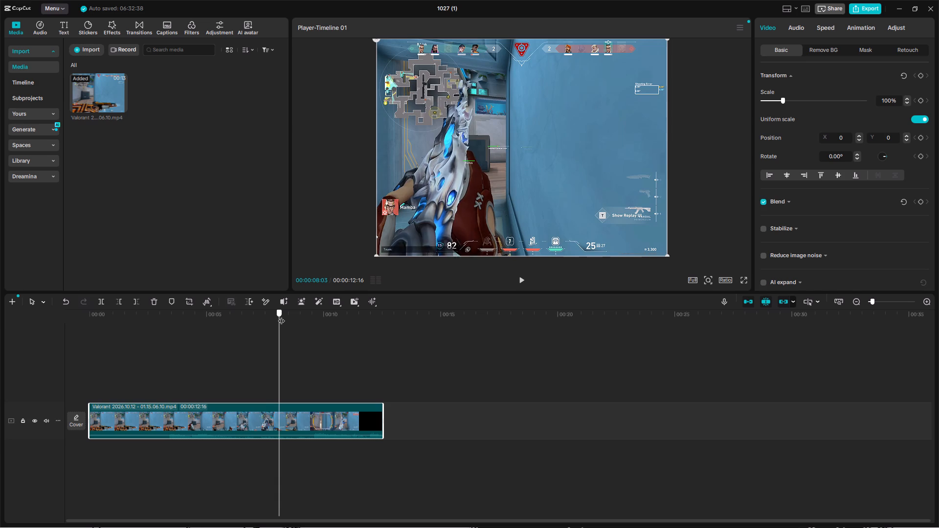
drag(281, 316, 290, 316)
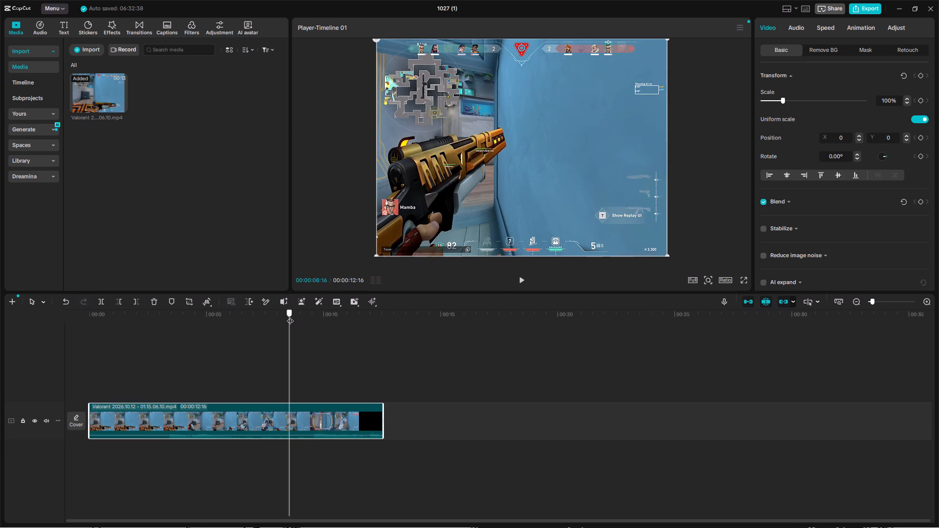
drag(290, 316, 251, 316)
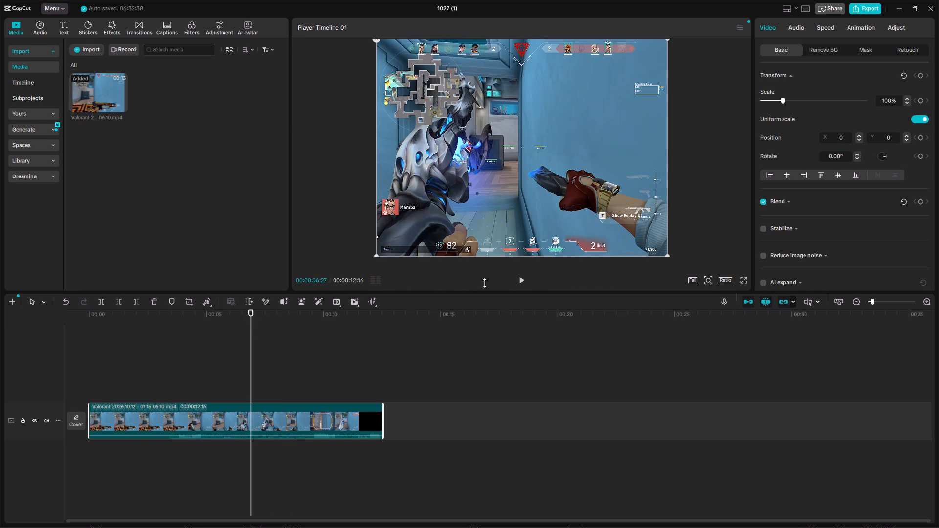
click(518, 278)
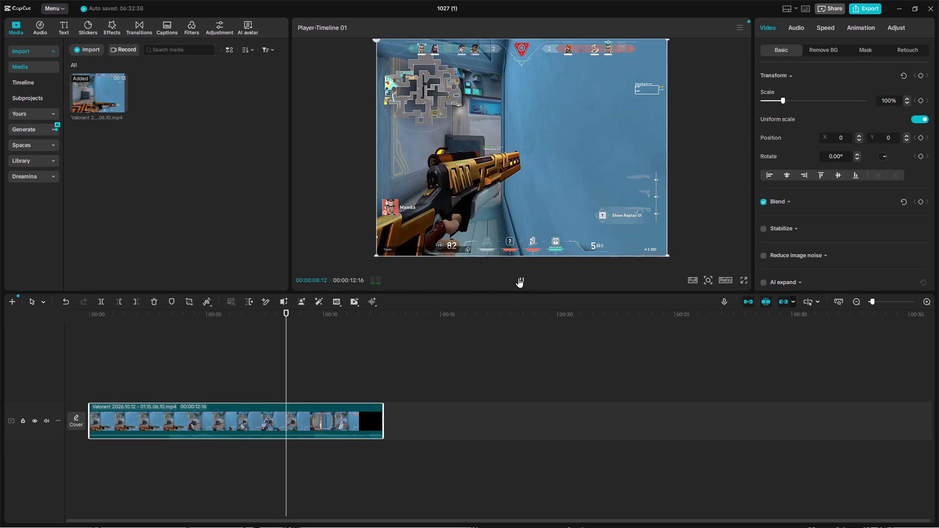
click(518, 278)
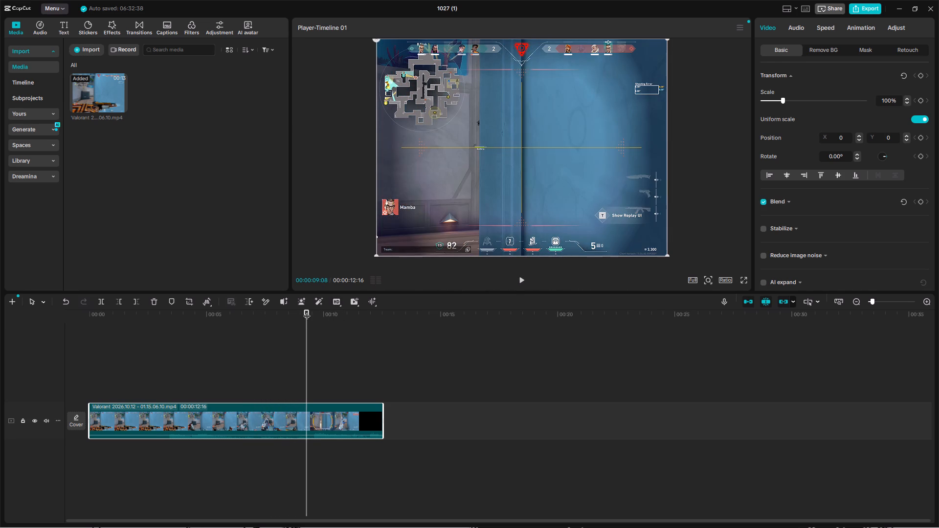
drag(307, 311, 298, 311)
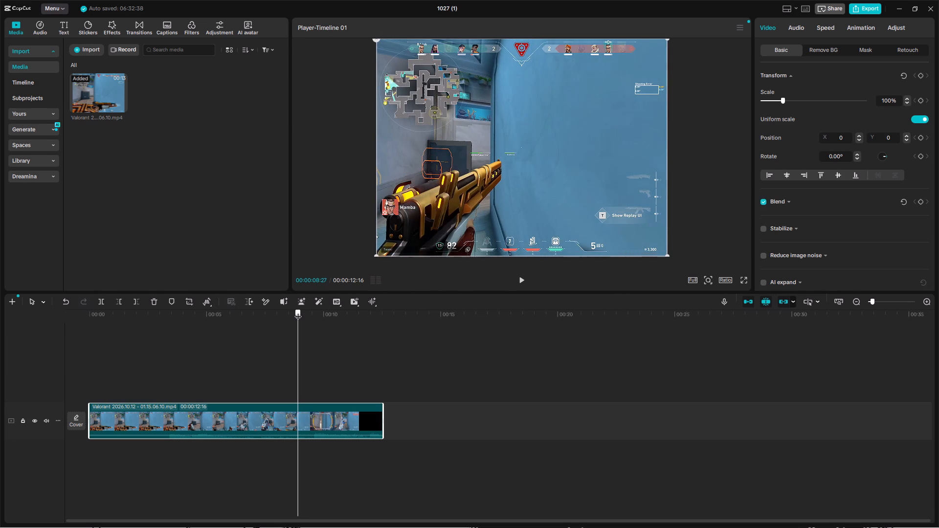
drag(298, 311, 301, 311)
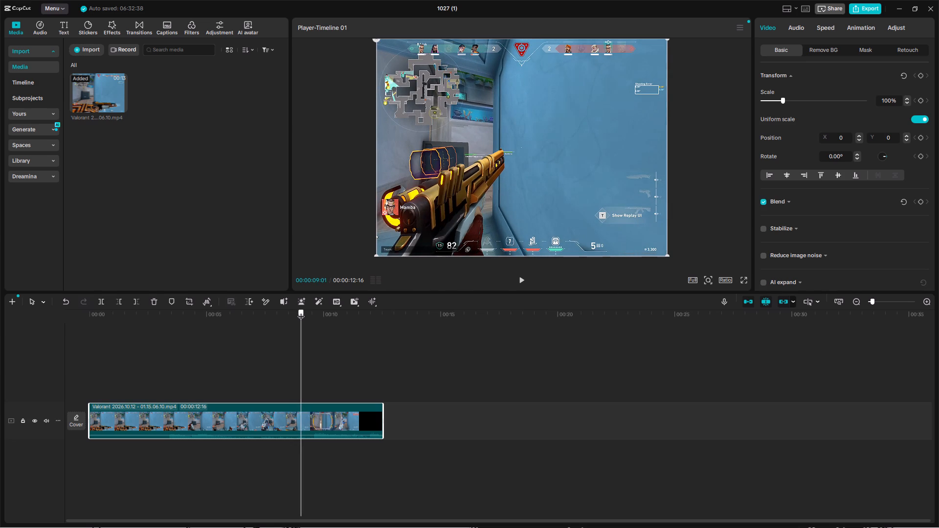
drag(301, 311, 81, 330)
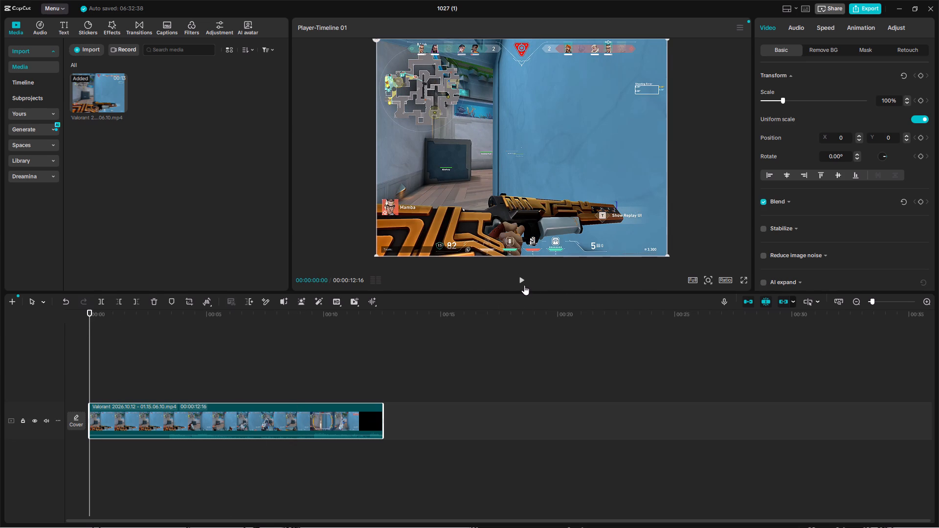
click(524, 285)
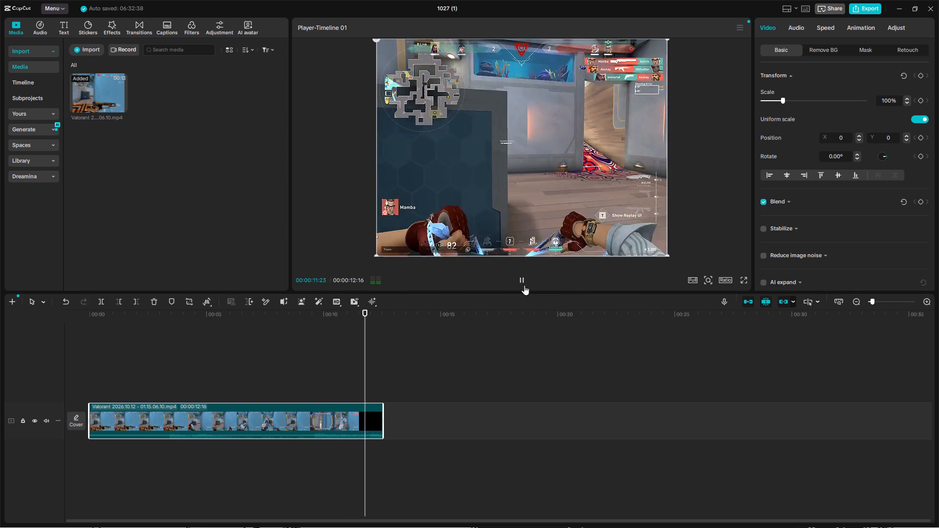
Trim off everything before 00:00:08:24 in the recording on the timeline.
drag(381, 310, 370, 312)
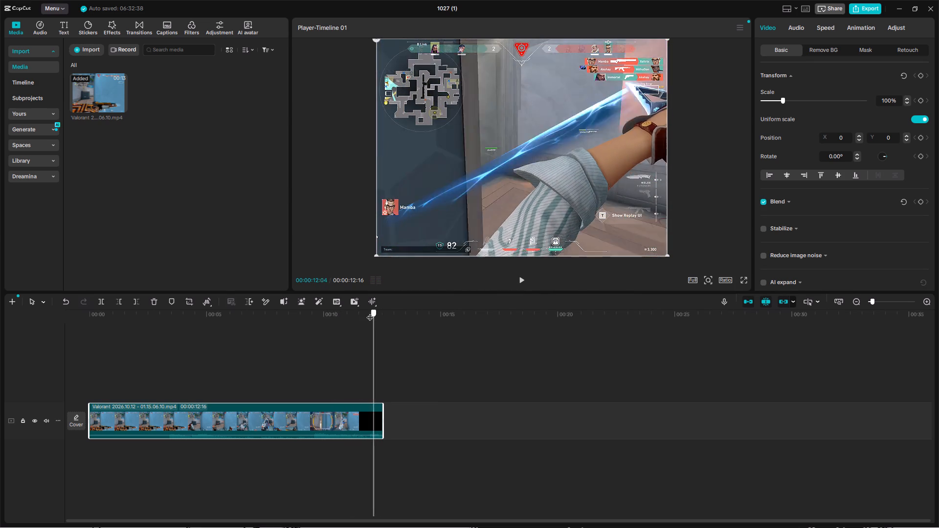
drag(370, 312, 355, 314)
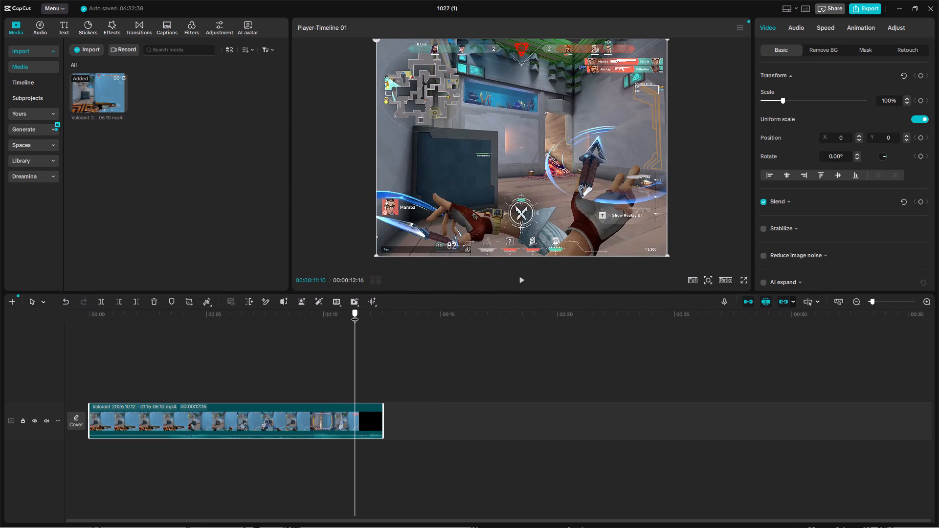
drag(355, 314, 297, 316)
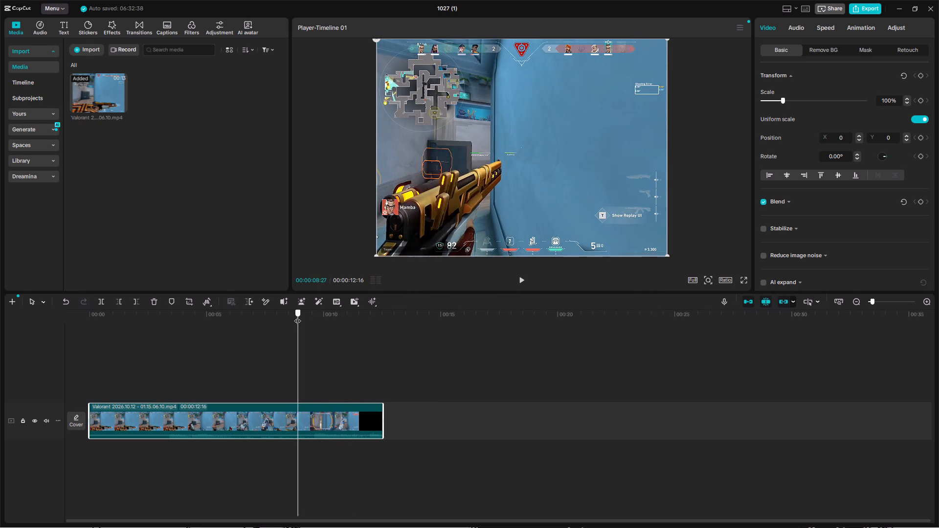
drag(297, 316, 295, 318)
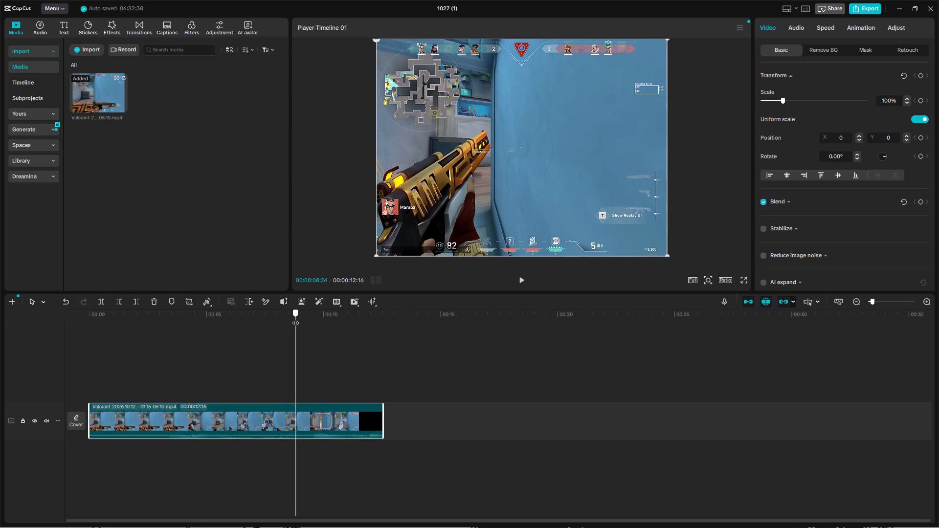
drag(295, 318, 298, 318)
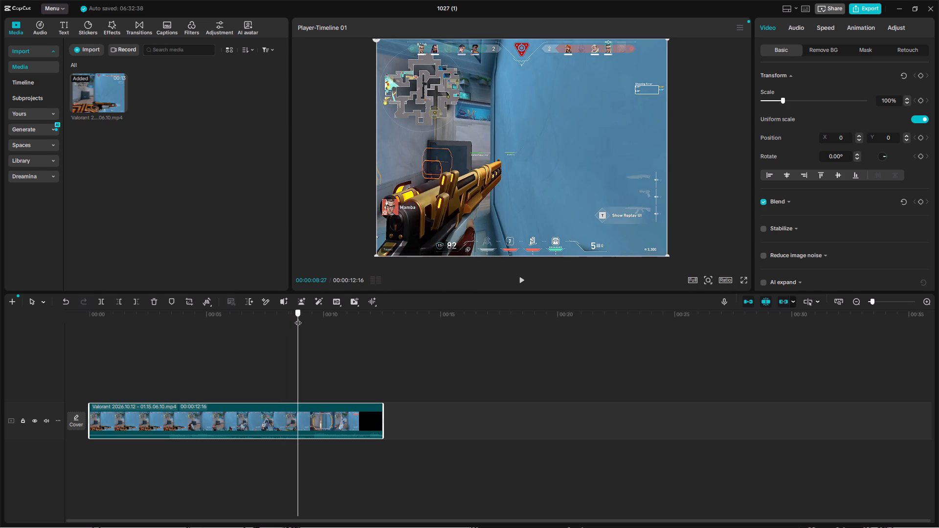
drag(298, 318, 300, 318)
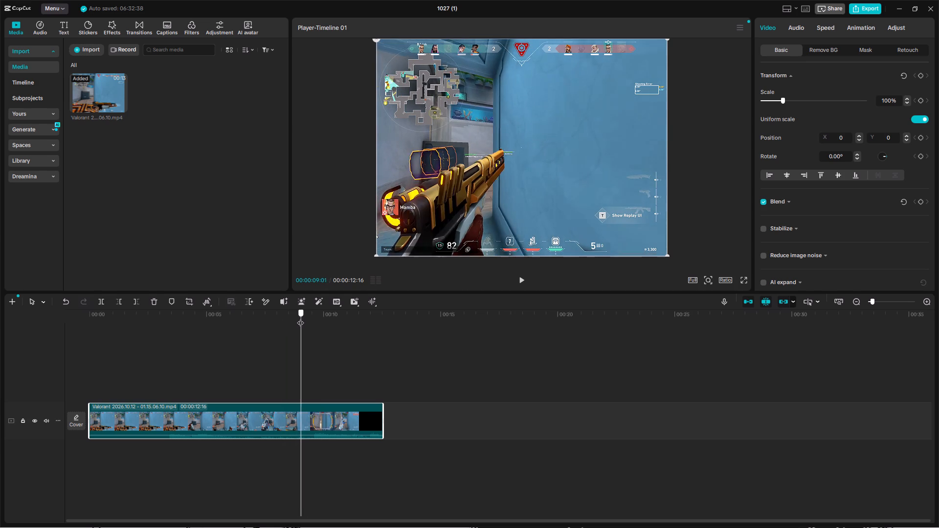
drag(300, 318, 295, 318)
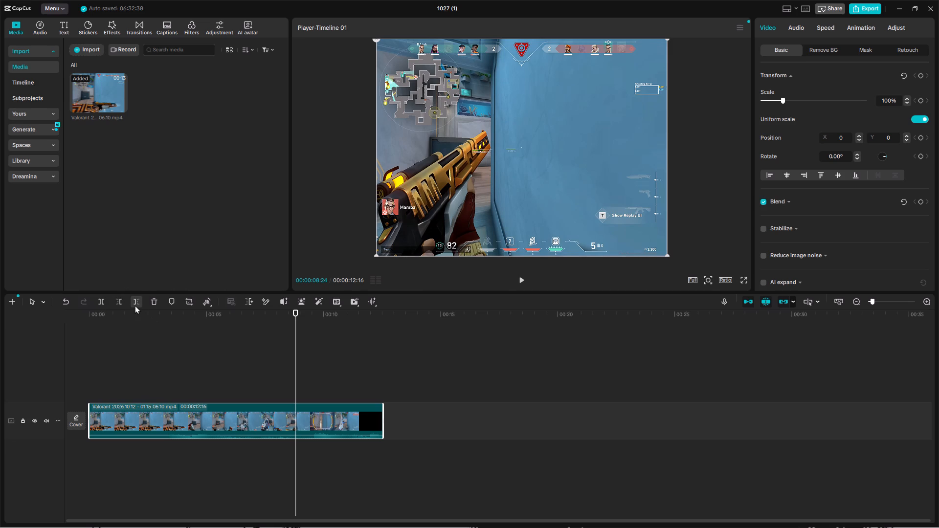
click(114, 305)
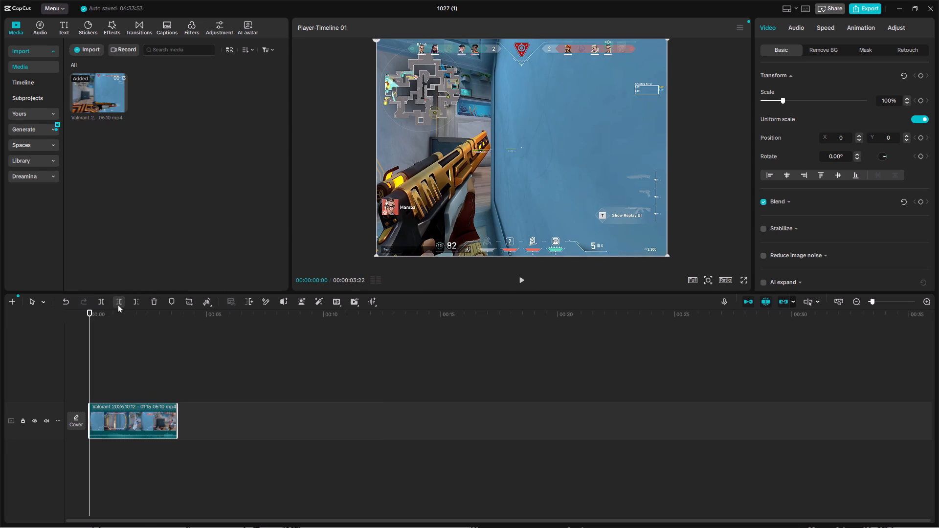
Replay and scrub through the trimmed clip repeatedly to examine where the action should end.
click(523, 276)
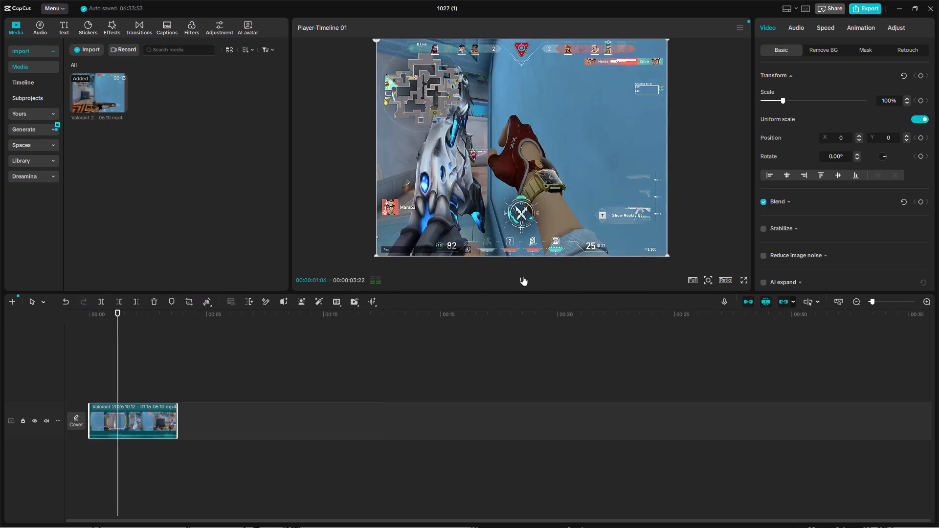
click(523, 276)
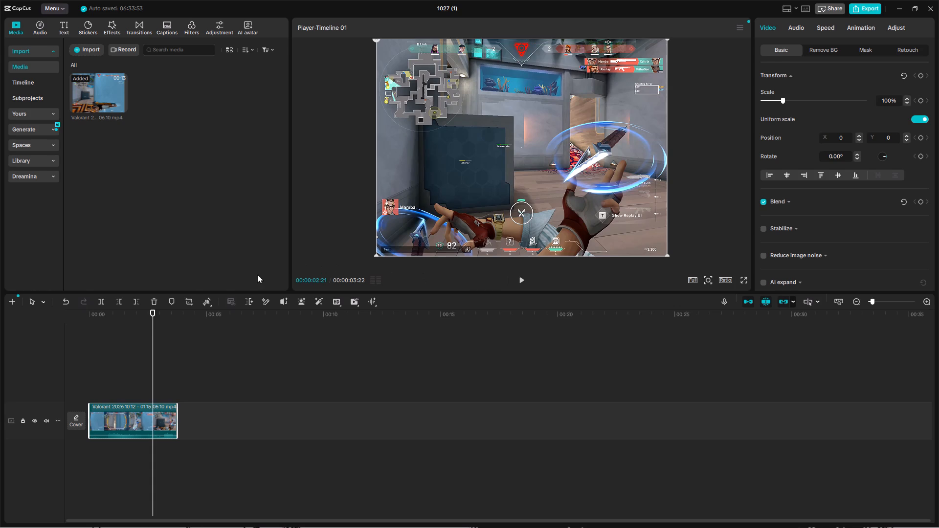
drag(152, 313, 147, 317)
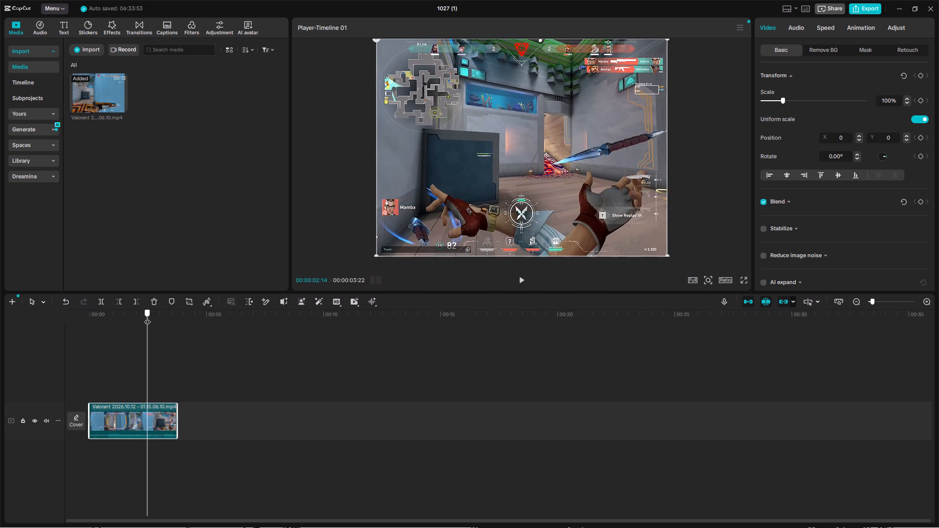
drag(147, 317, 130, 319)
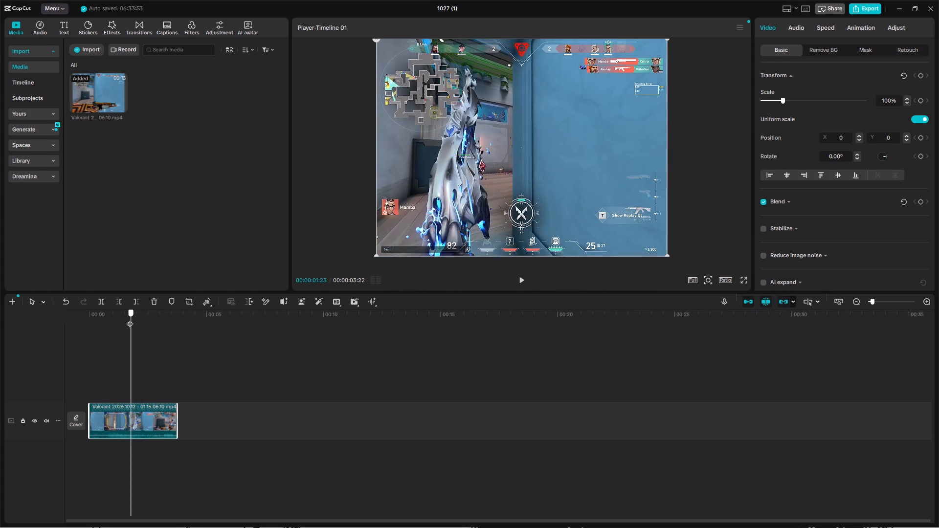
drag(130, 319, 123, 319)
drag(123, 314, 84, 317)
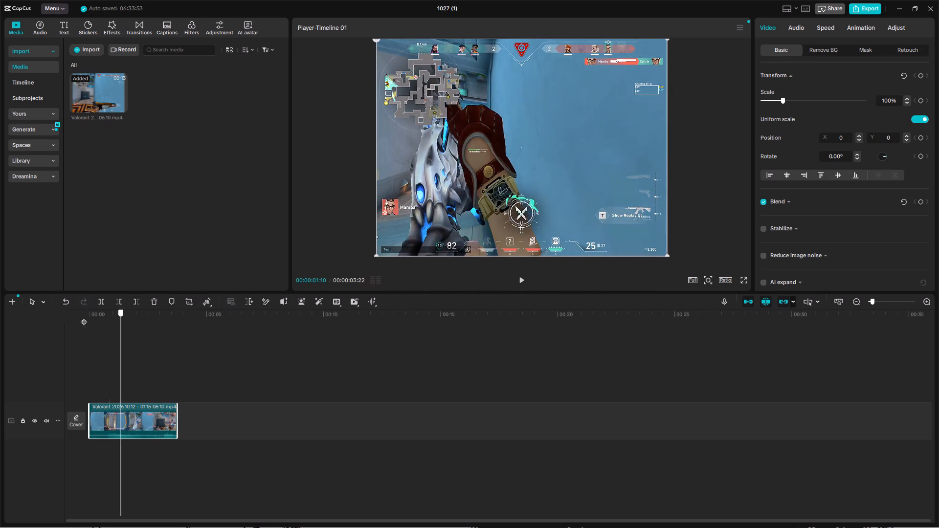
drag(84, 317, 75, 319)
click(517, 277)
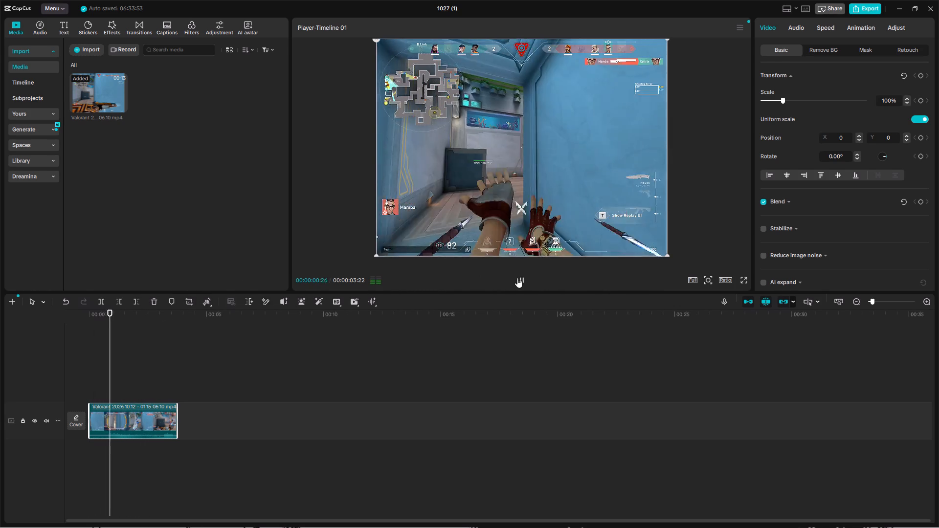
click(517, 278)
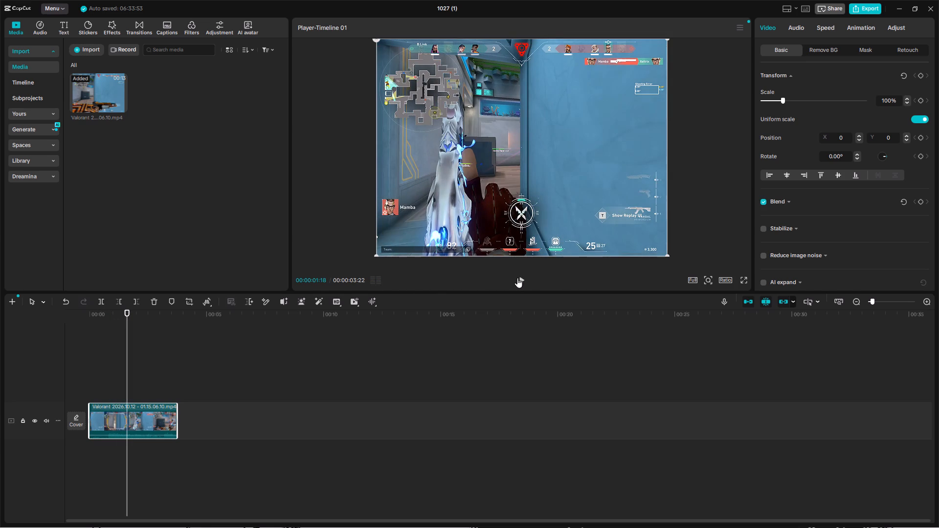
double_click(517, 278)
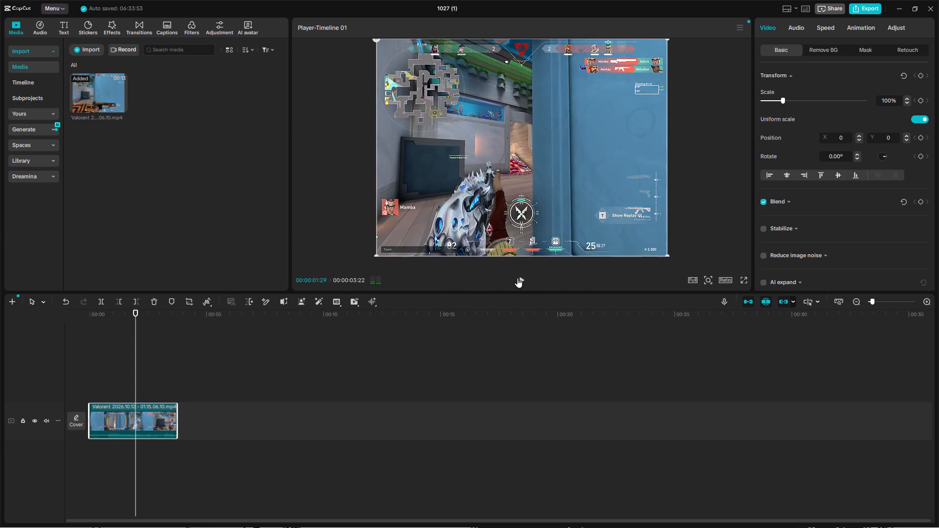
click(517, 278)
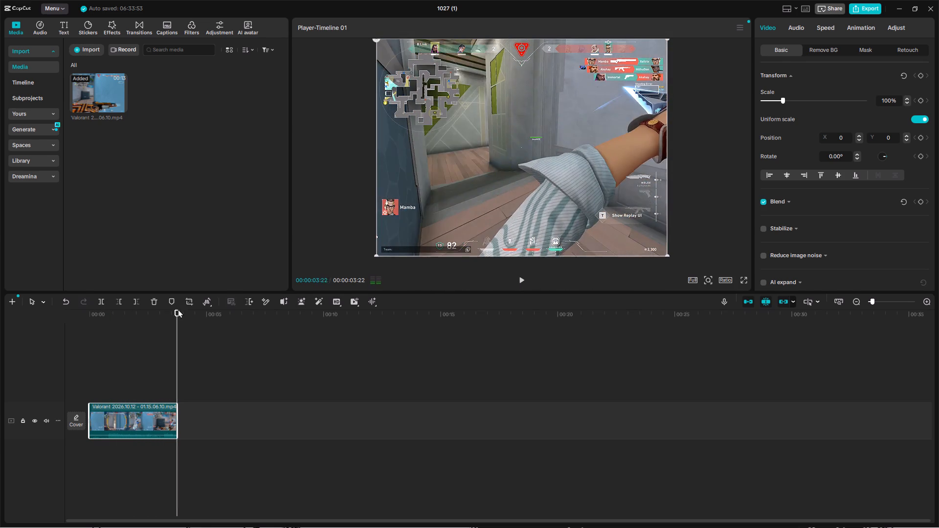
drag(178, 309, 55, 322)
click(520, 279)
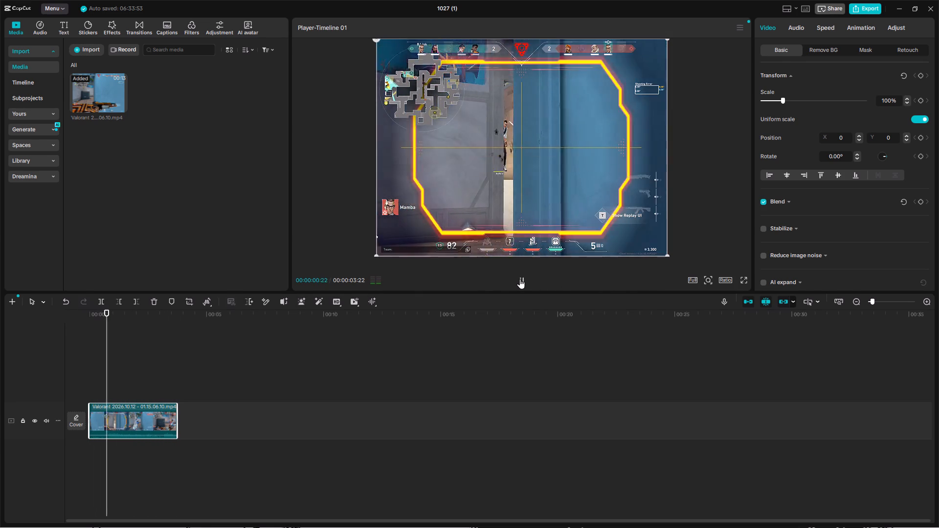
click(520, 279)
double_click(520, 279)
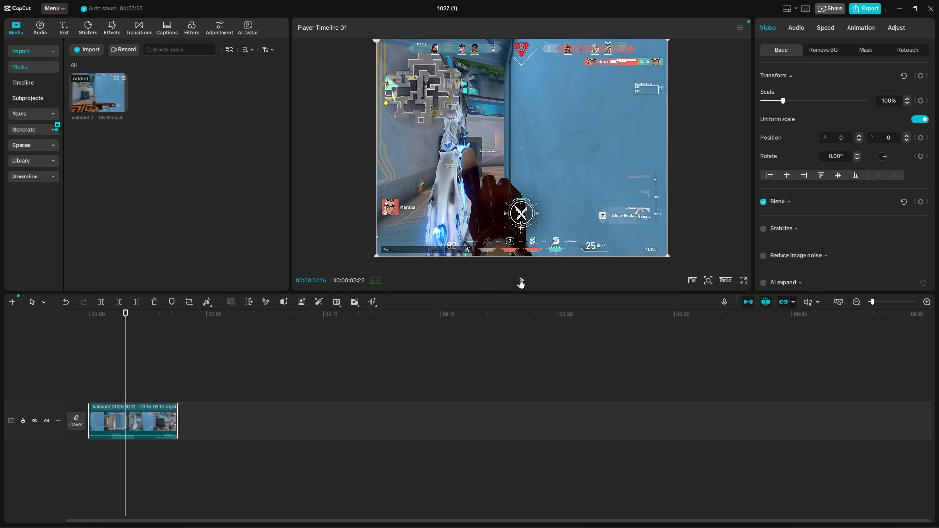
drag(127, 312, 117, 314)
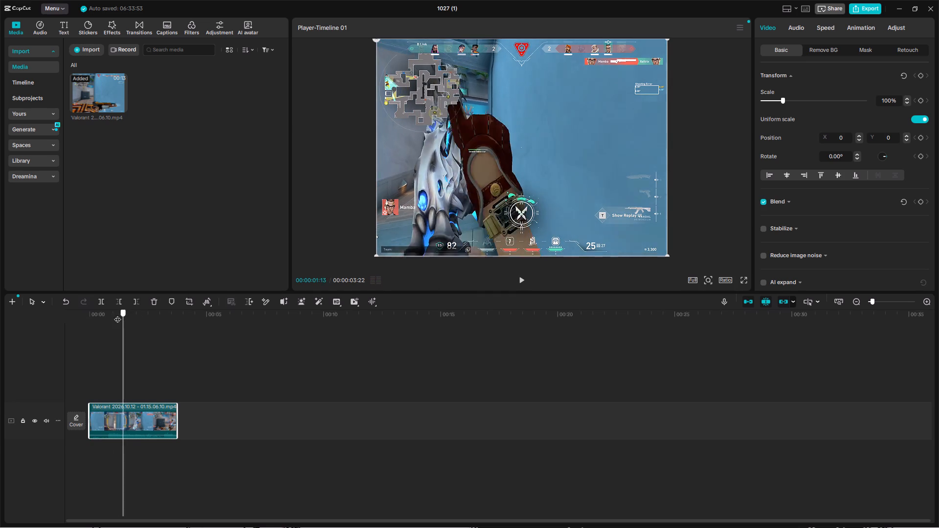
drag(117, 314, 39, 316)
click(517, 280)
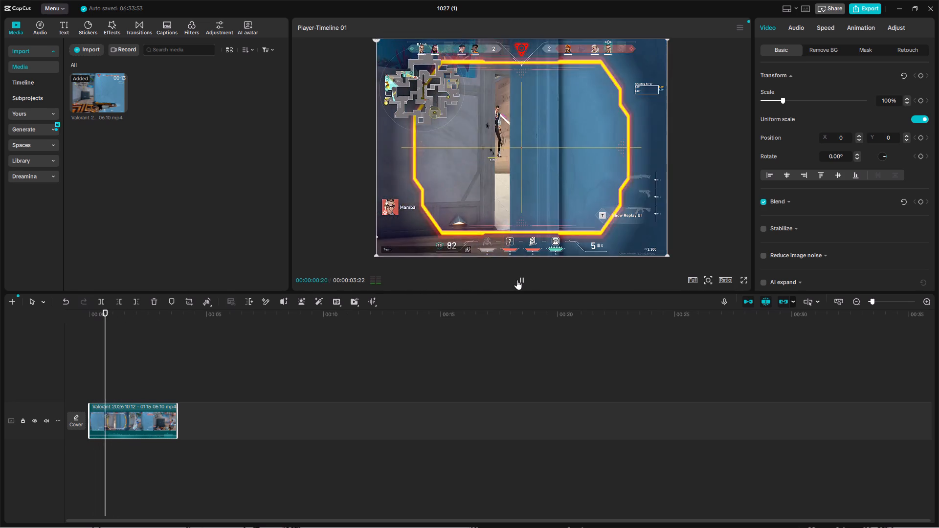
click(517, 280)
double_click(517, 280)
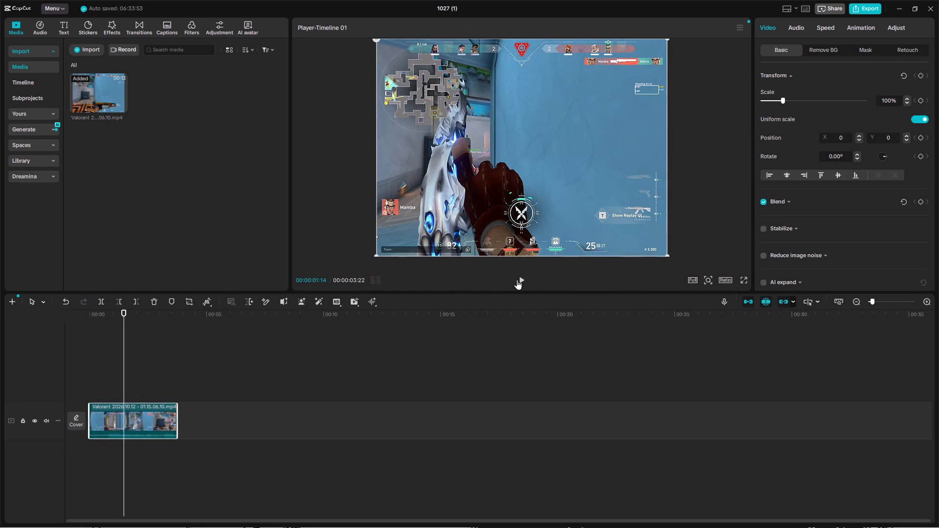
Trim off everything after 00:00:01:11 in the clip on the timeline and play the shortened clip back.
click(122, 311)
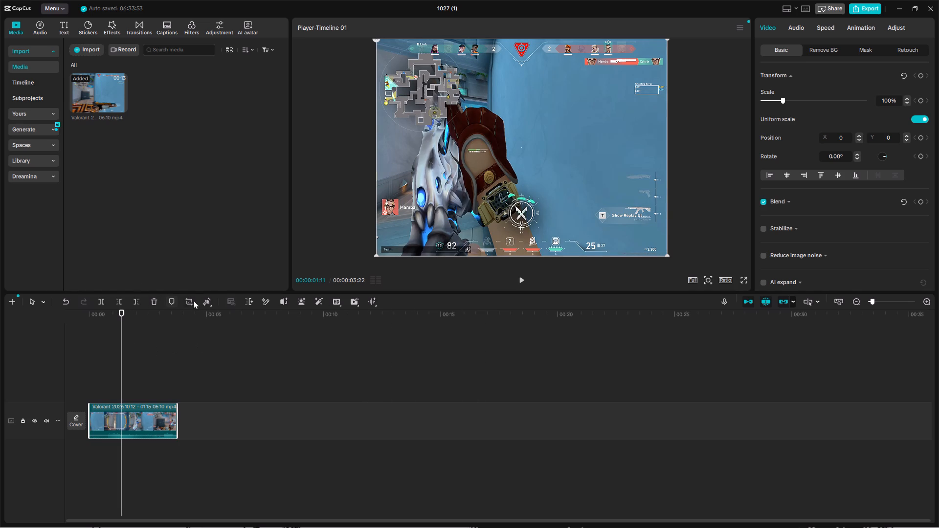
click(137, 303)
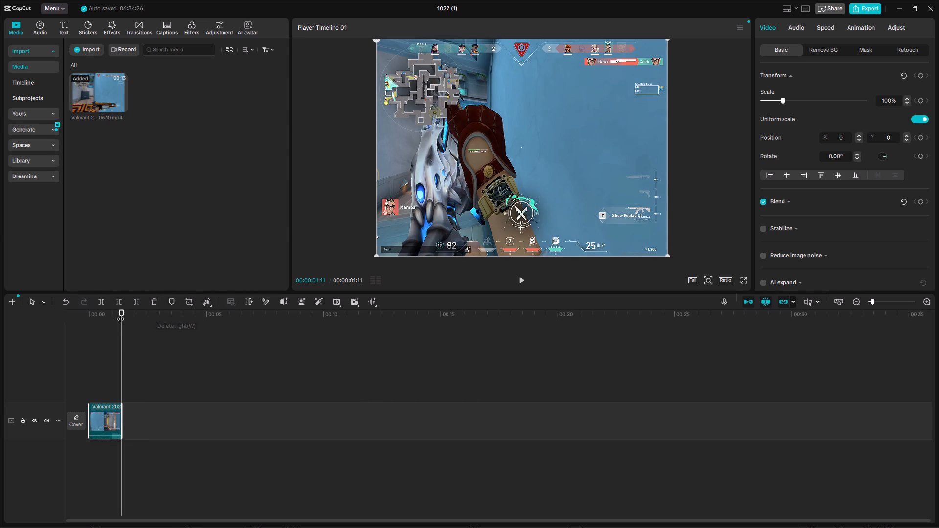
drag(120, 314, 85, 323)
click(518, 282)
Export the trimmed clip as a 1080P H.264 mp4 at 60fps, and dismiss the sharing offer.
click(865, 13)
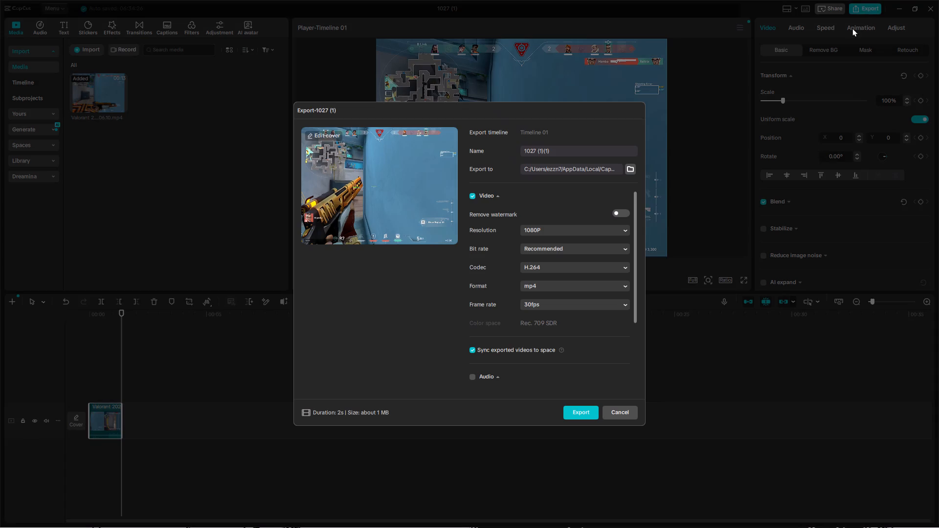
click(575, 309)
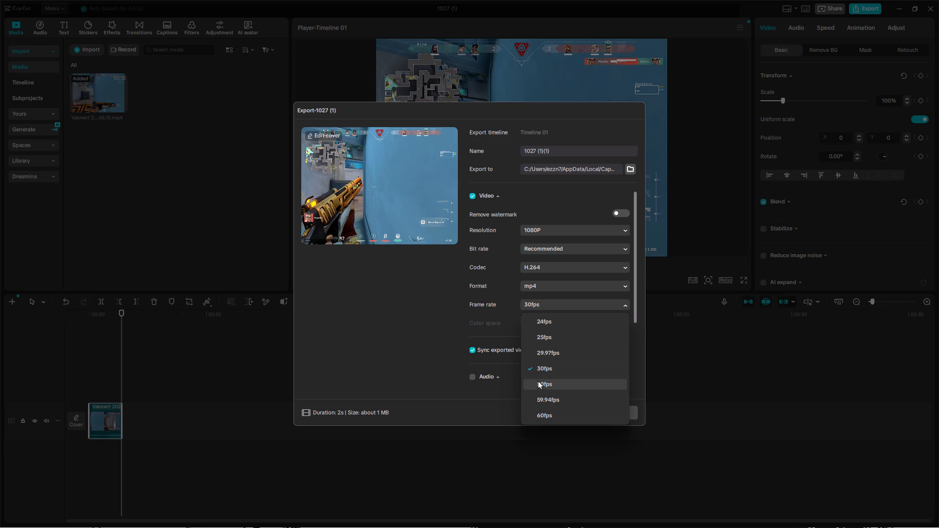
scroll(541, 379, down, 2)
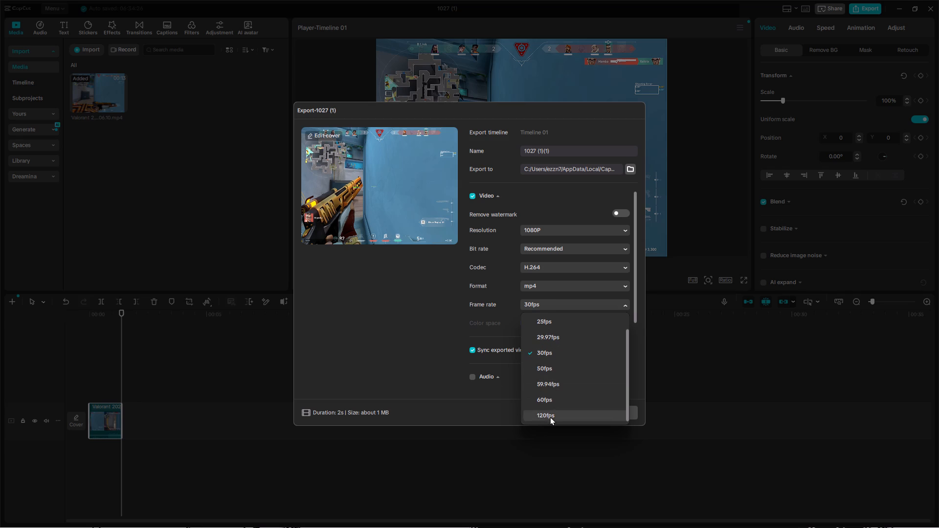
click(553, 398)
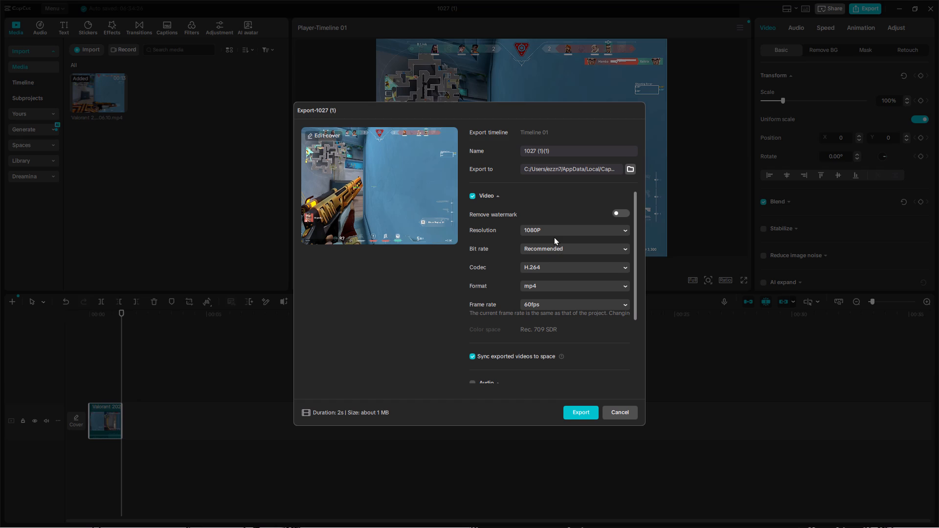
click(586, 411)
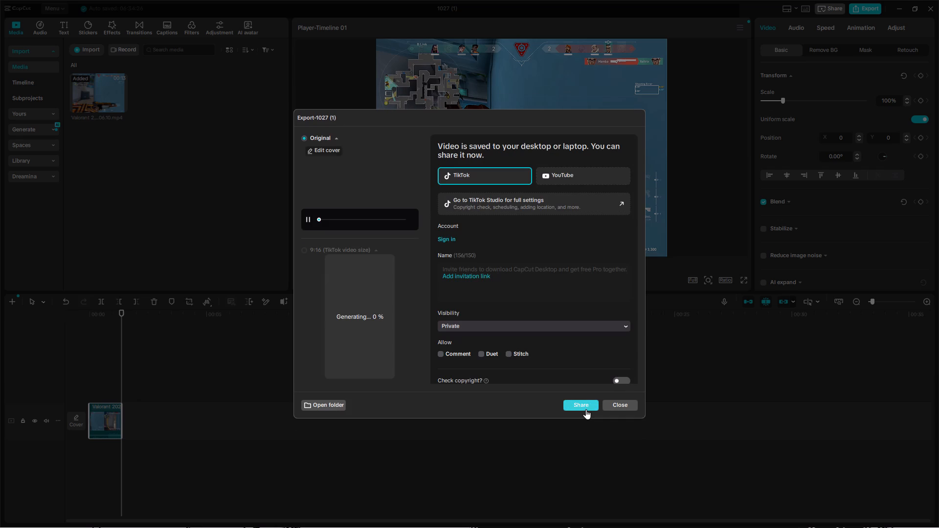
click(625, 405)
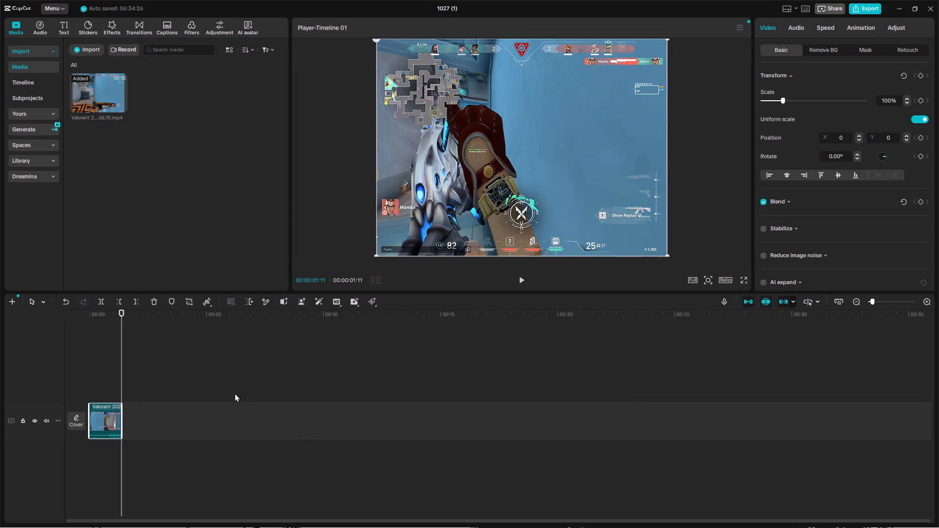
Delete the exported recording from the project media along with its timeline segment.
right_click(96, 89)
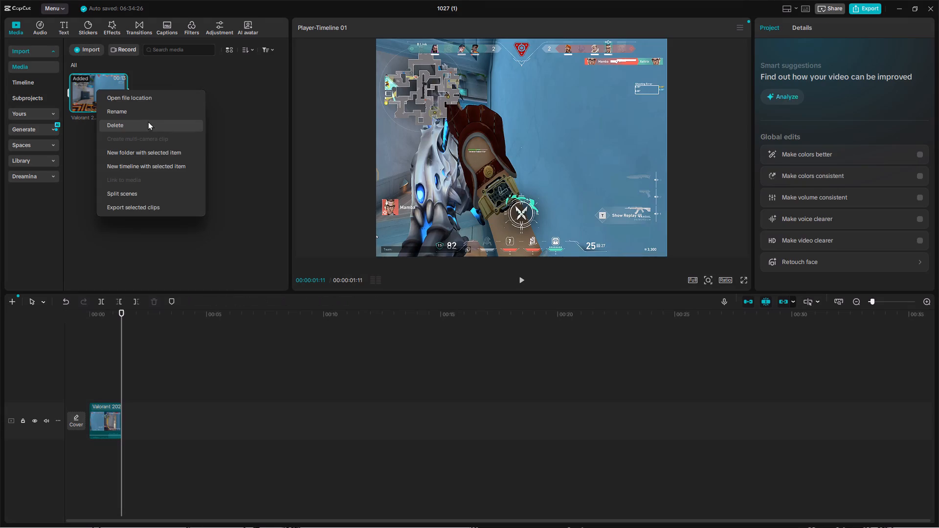
click(121, 128)
click(450, 304)
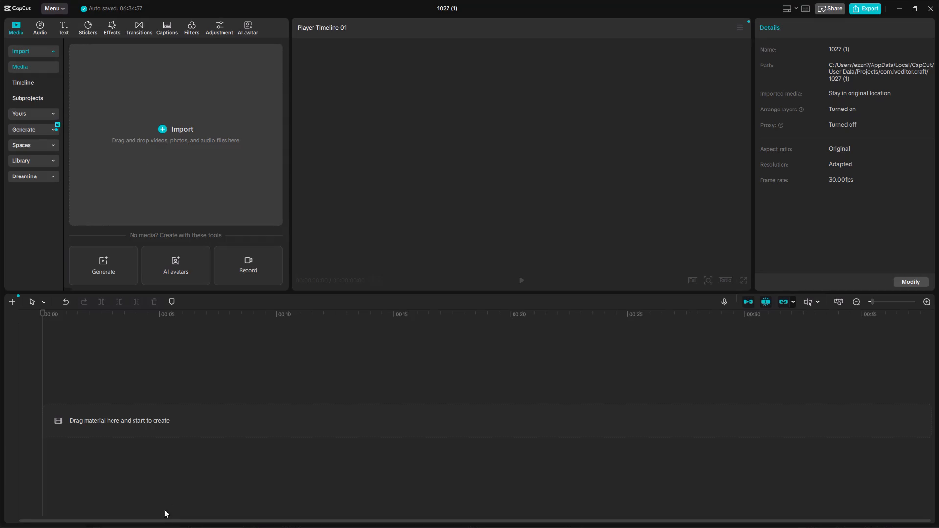
Import Valorant 2026.10.12 - 01.18.42.11 from the Valorant folder in File Explorer and place it at the start of CapCut's timeline.
click(116, 481)
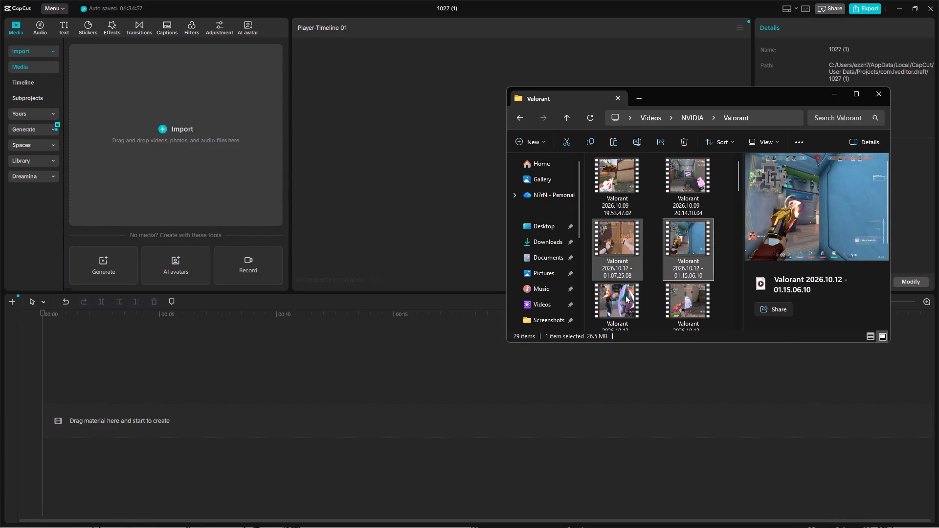
drag(625, 295, 223, 177)
drag(91, 95, 71, 403)
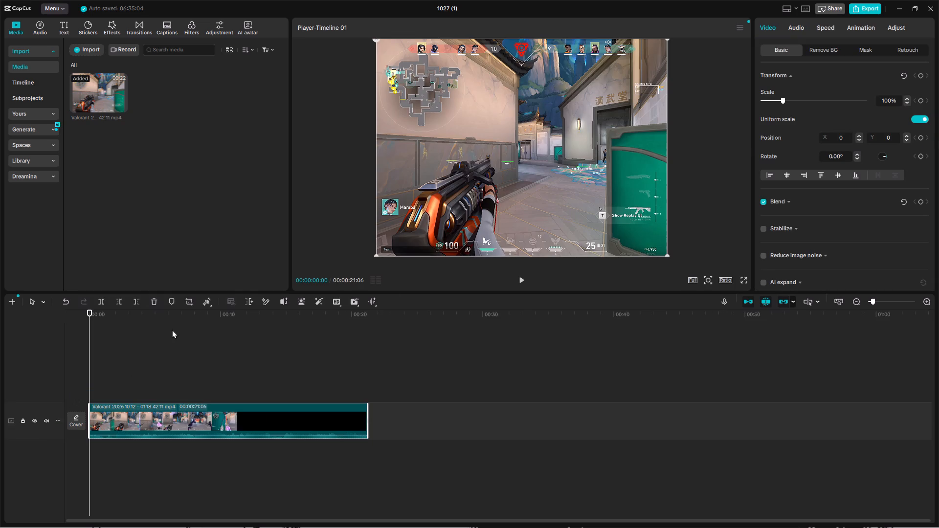
Play the imported recording back from its start several times to review the action and look for cut points.
click(524, 275)
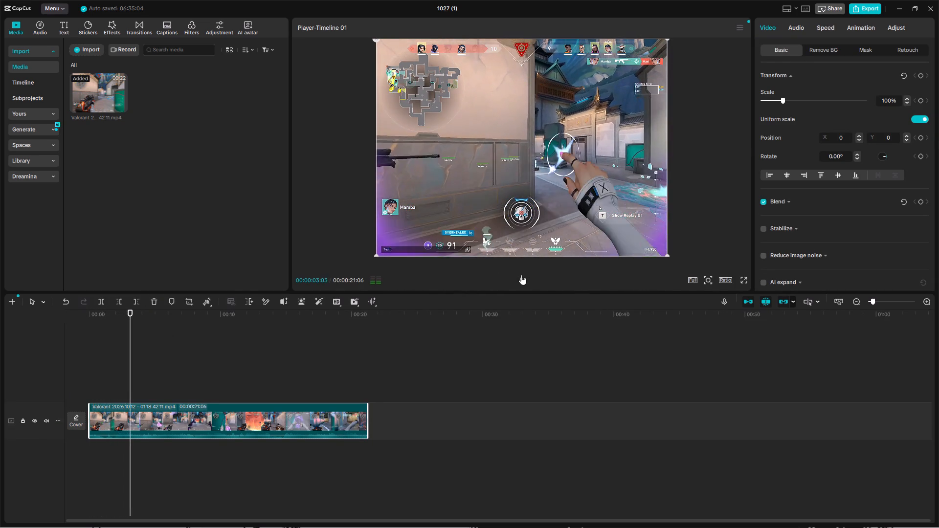
click(521, 275)
drag(130, 311, 67, 317)
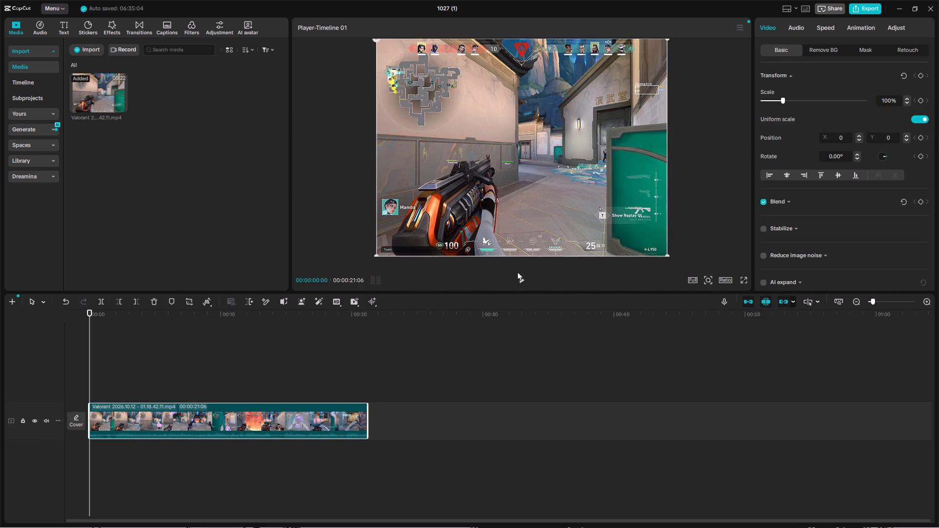
click(520, 273)
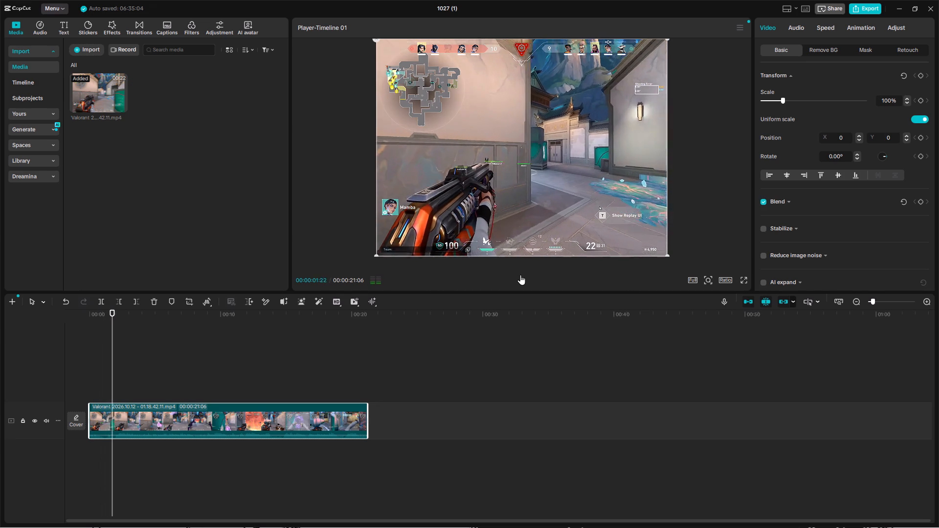
click(520, 275)
drag(112, 311, 80, 313)
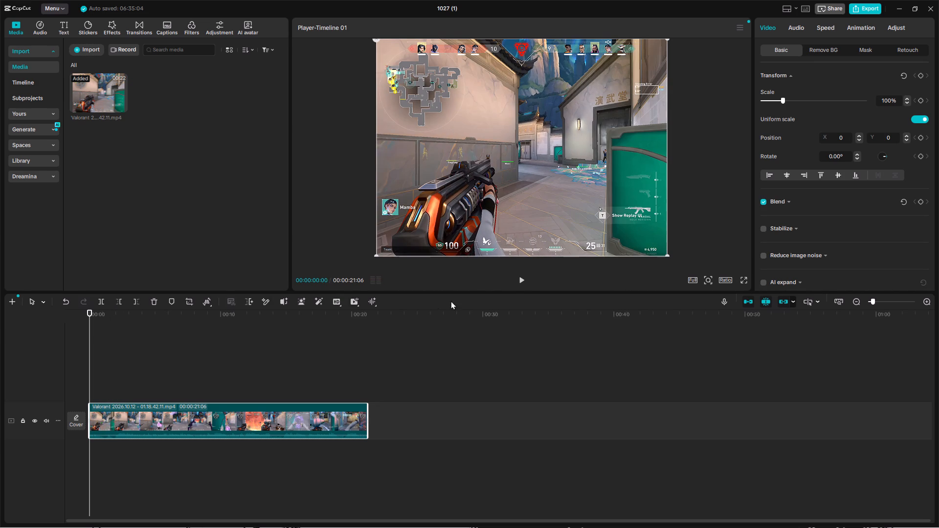
click(525, 282)
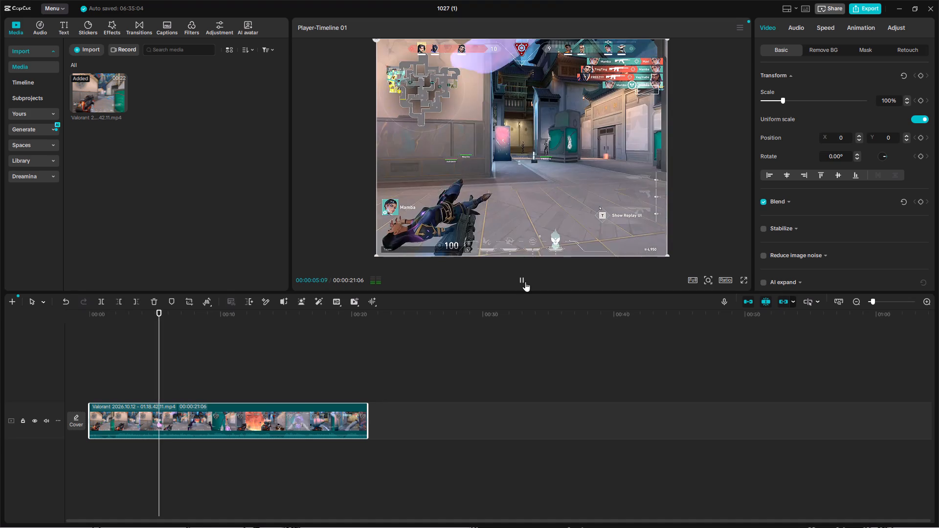
click(525, 282)
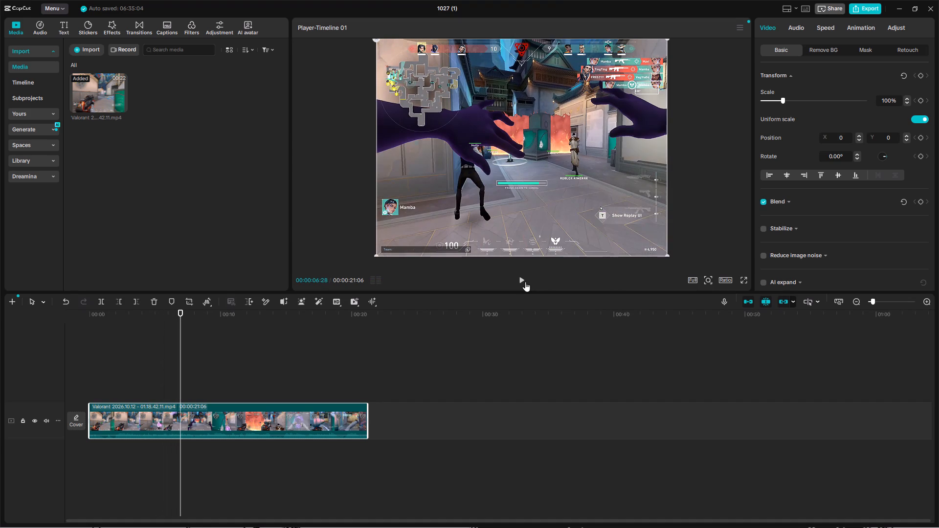
drag(179, 315, 68, 329)
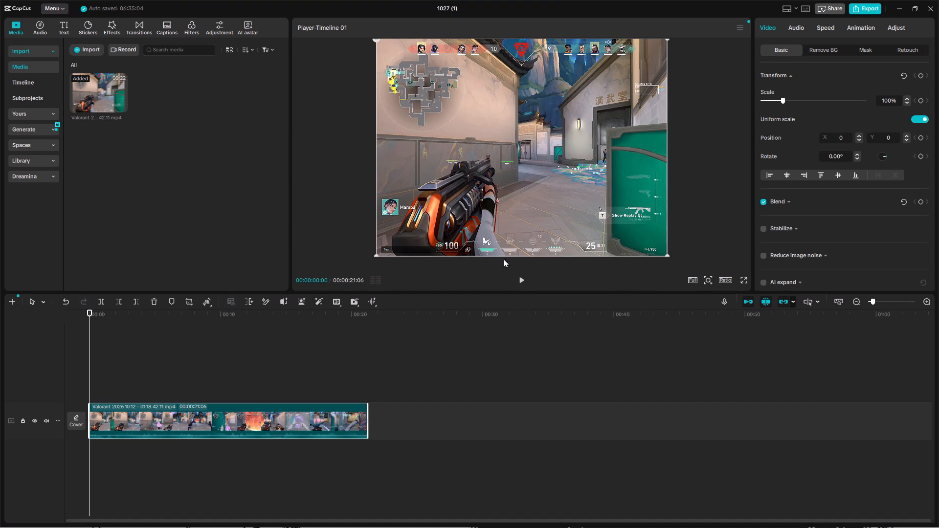
click(522, 272)
click(522, 275)
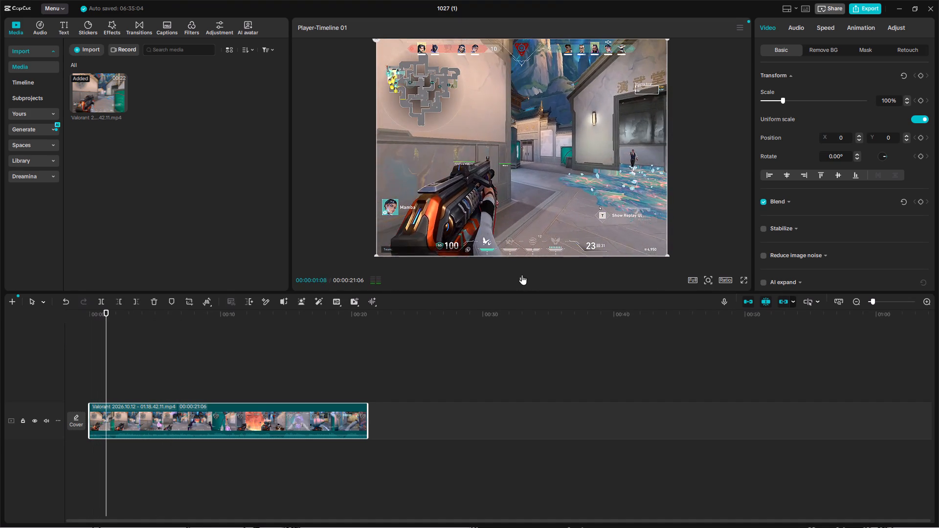
click(522, 275)
click(522, 275)
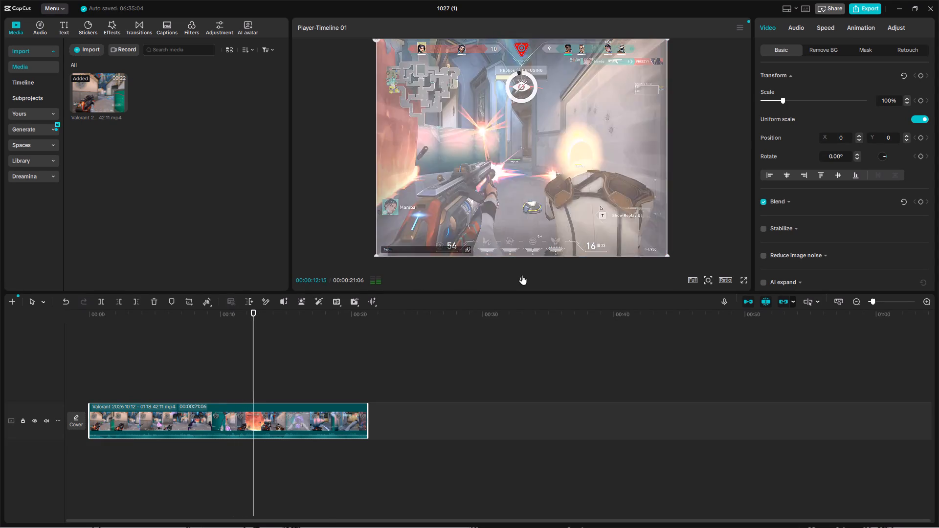
click(522, 275)
Find the cut point by replaying the middle of the recording and split the clip at 00:00:10:16.
drag(262, 312, 260, 312)
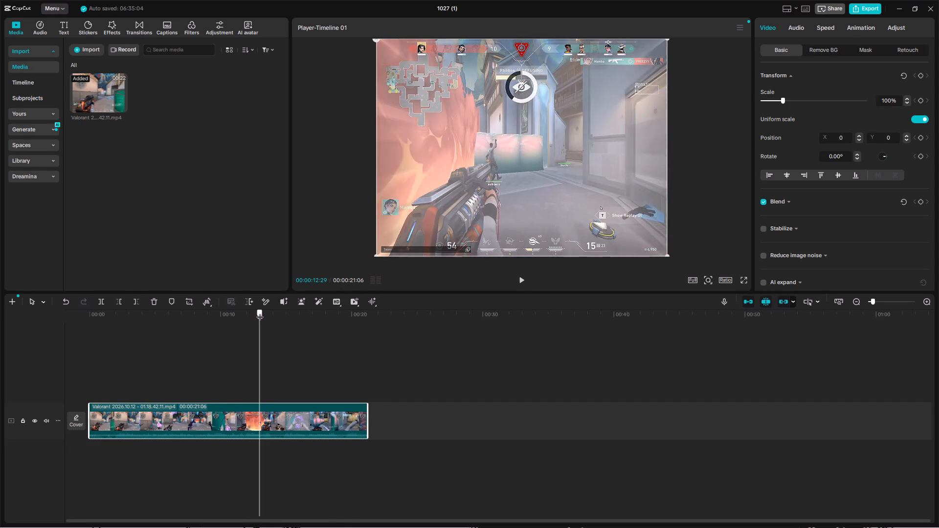
drag(260, 312, 245, 315)
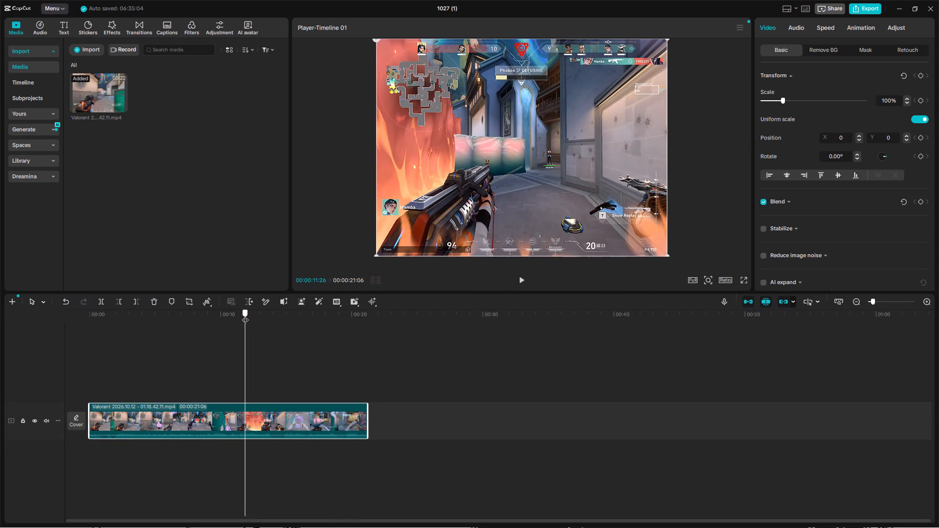
drag(245, 315, 229, 316)
drag(231, 309, 212, 314)
click(523, 278)
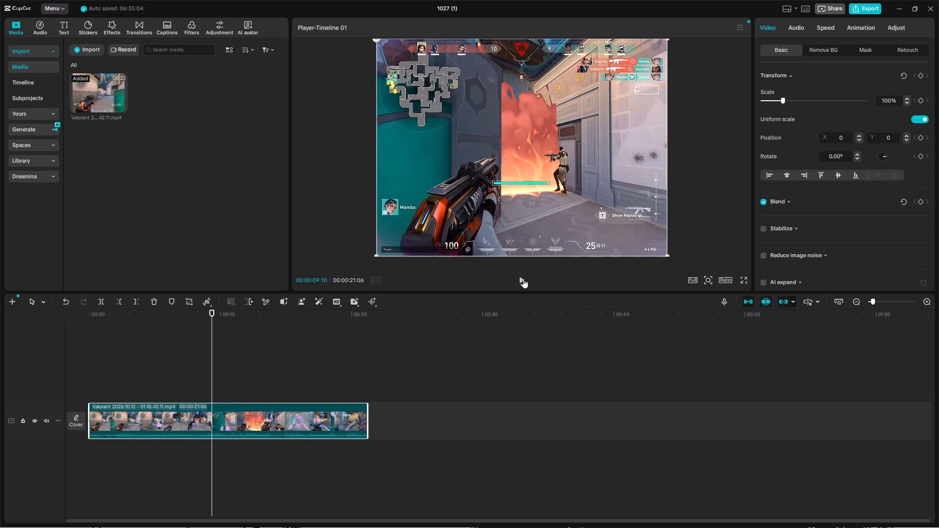
click(523, 278)
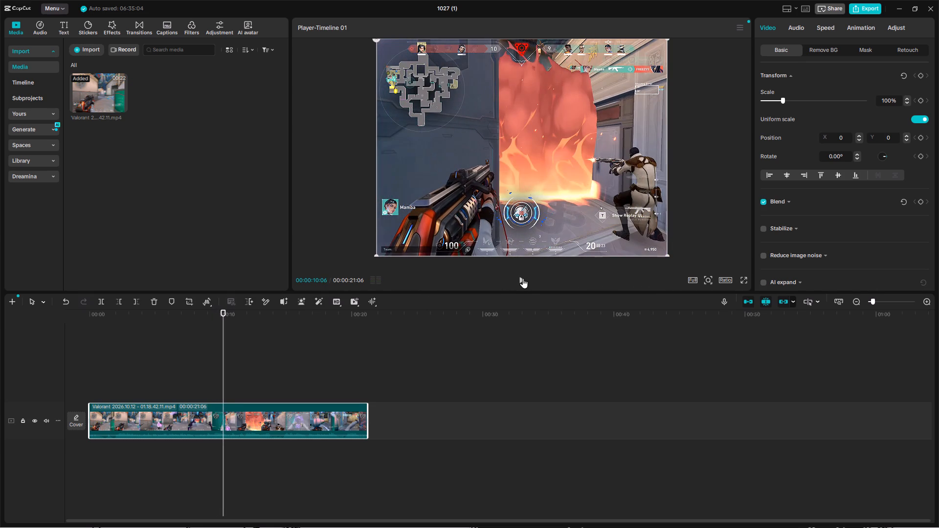
double_click(523, 278)
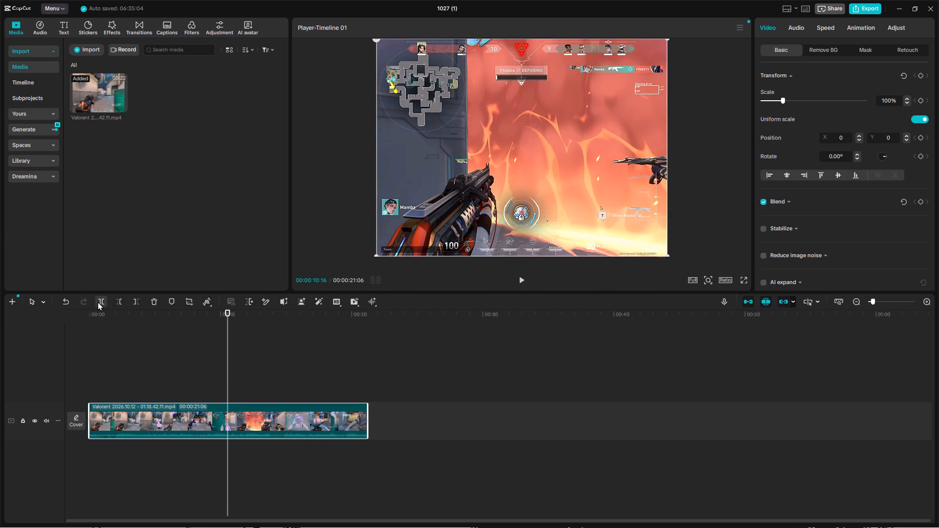
click(97, 302)
Review the second segment around the round's end and trim off everything in it before 00:00:18:13.
click(524, 279)
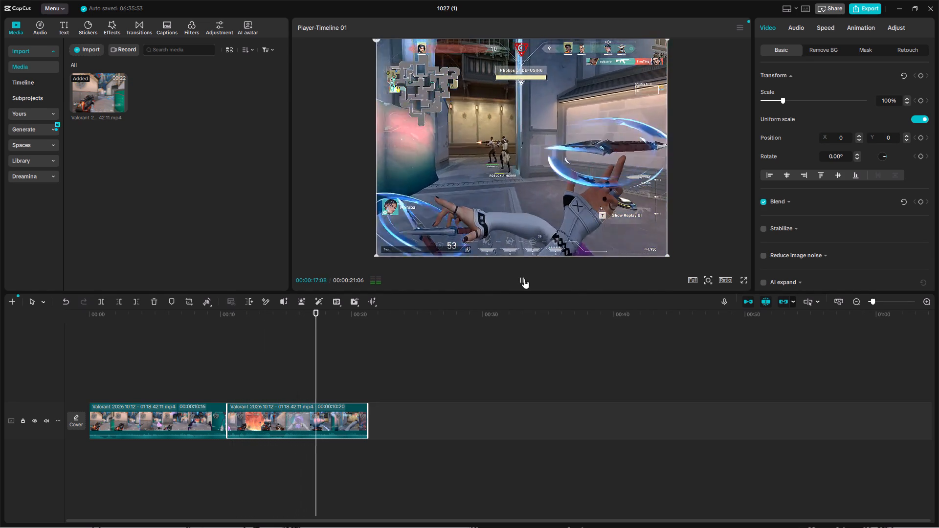
click(524, 279)
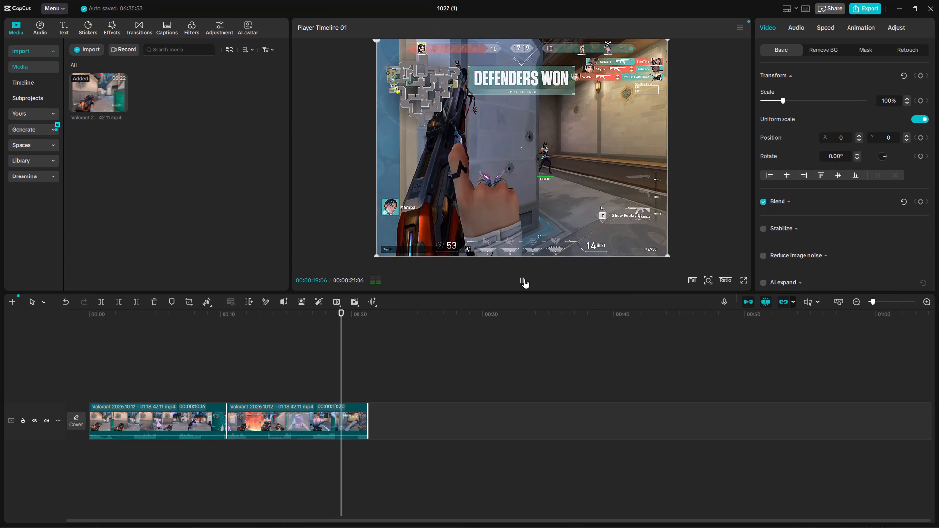
drag(342, 309, 334, 311)
drag(329, 311, 315, 313)
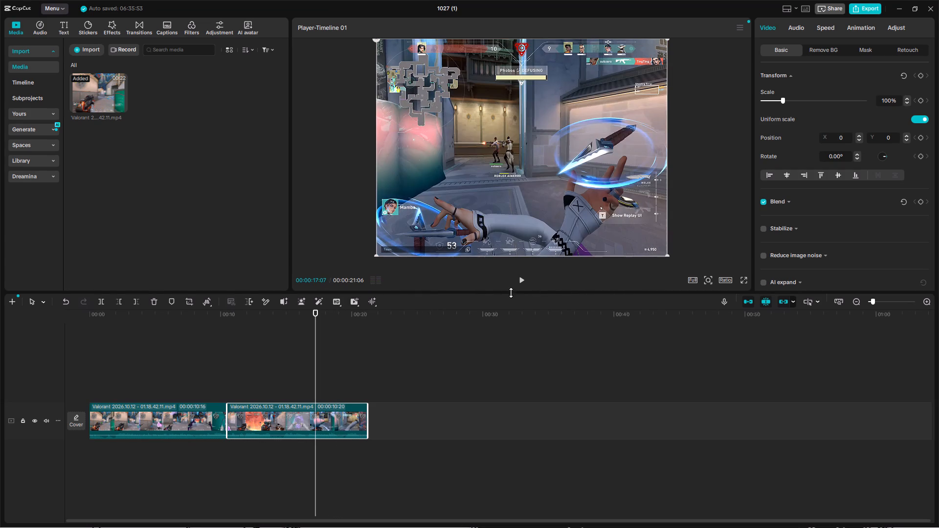
click(520, 288)
click(523, 282)
click(523, 282)
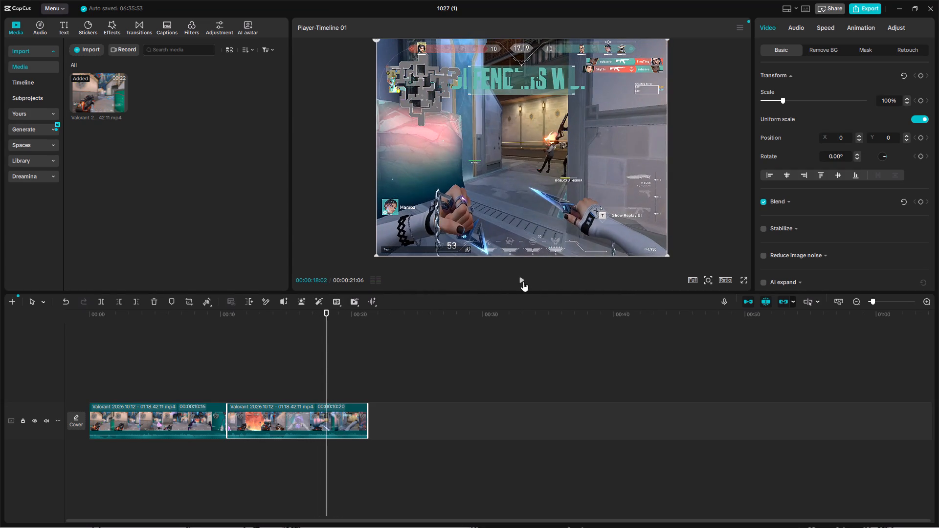
click(523, 282)
click(523, 282)
double_click(523, 282)
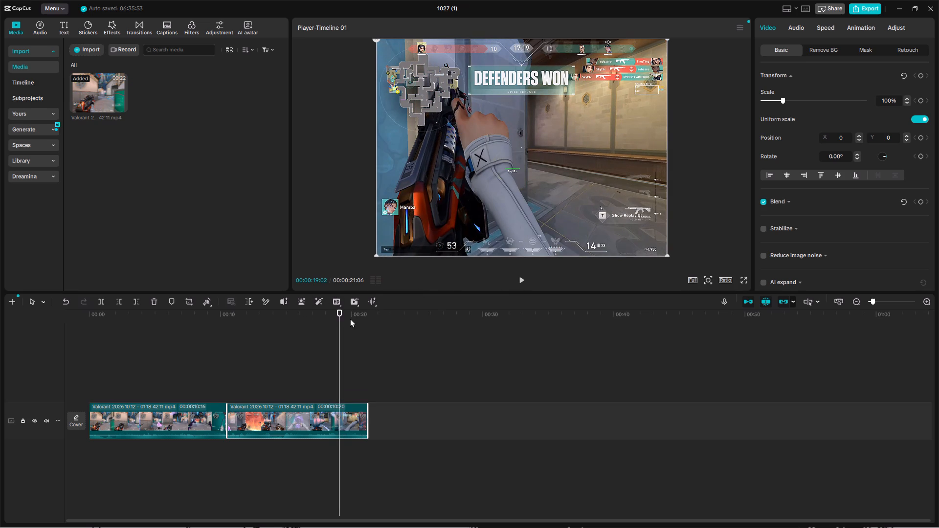
click(337, 310)
click(524, 286)
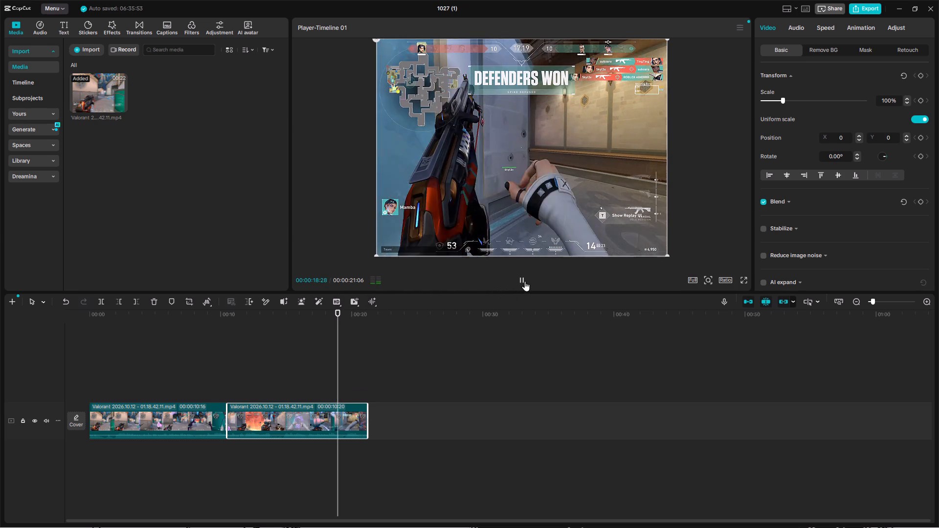
click(525, 281)
drag(339, 312, 327, 314)
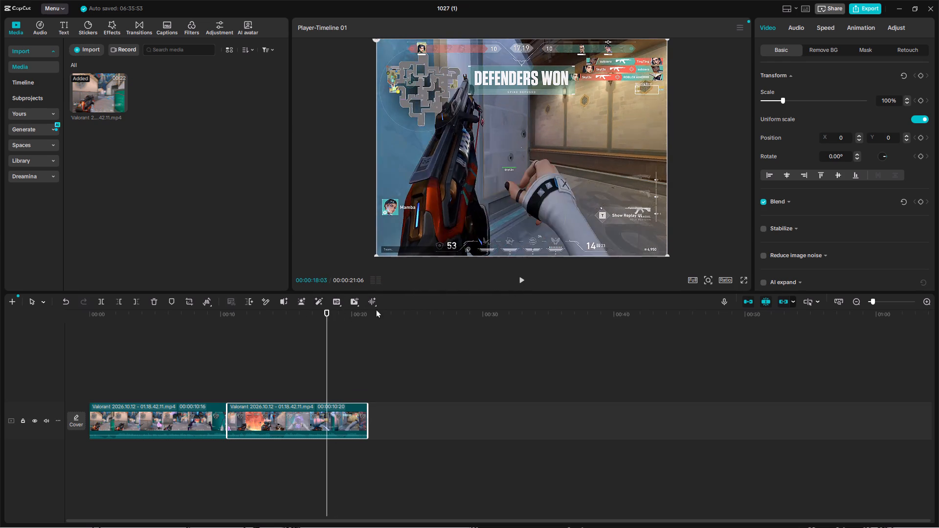
double_click(519, 279)
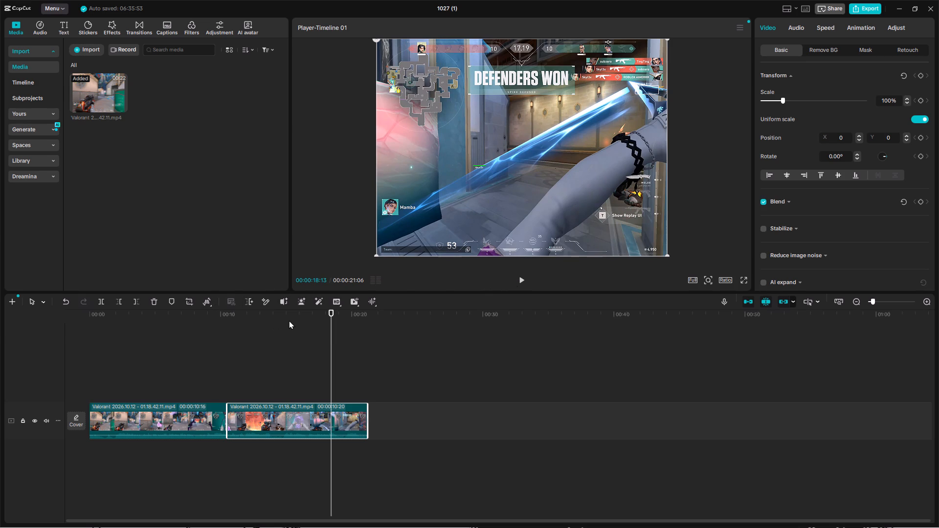
click(116, 301)
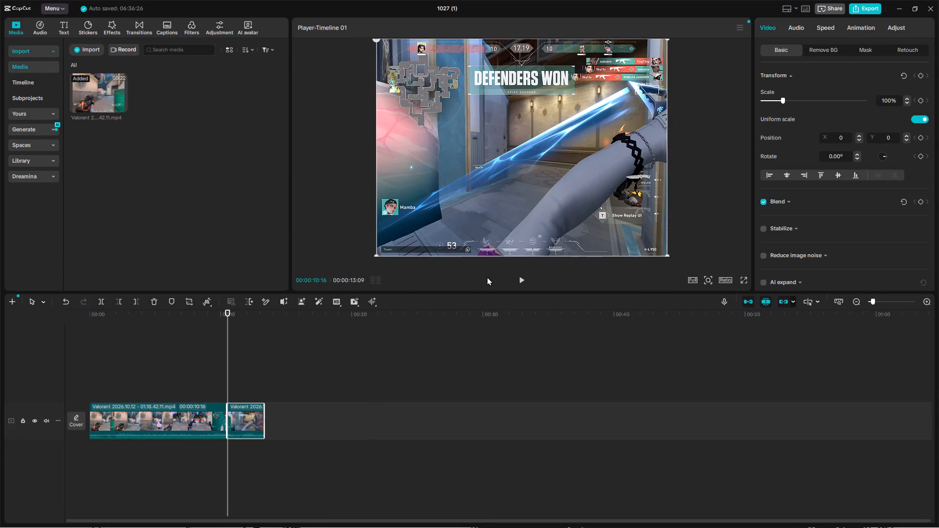
Play the two joined segments back from the start several times to check the cut and the clip's ending.
click(518, 278)
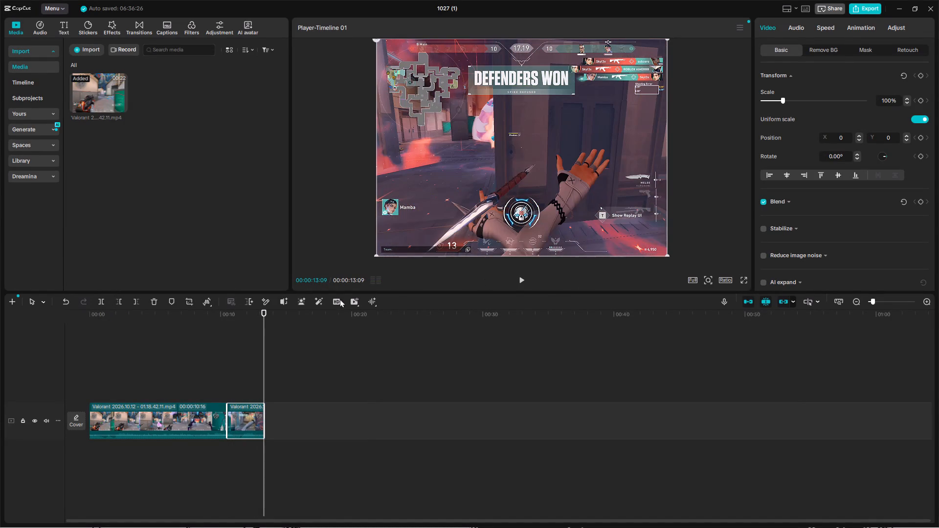
drag(263, 313, 84, 346)
click(517, 279)
drag(263, 314, 93, 345)
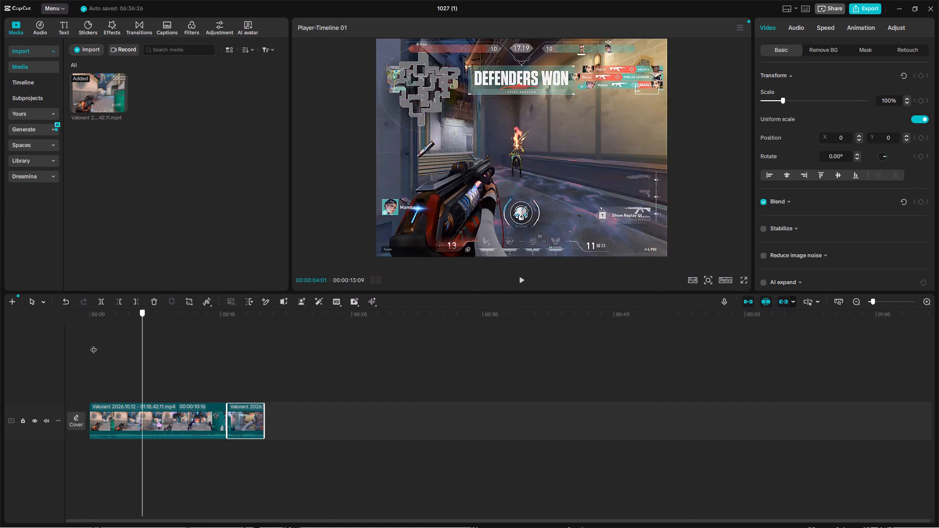
drag(93, 345, 74, 347)
click(519, 276)
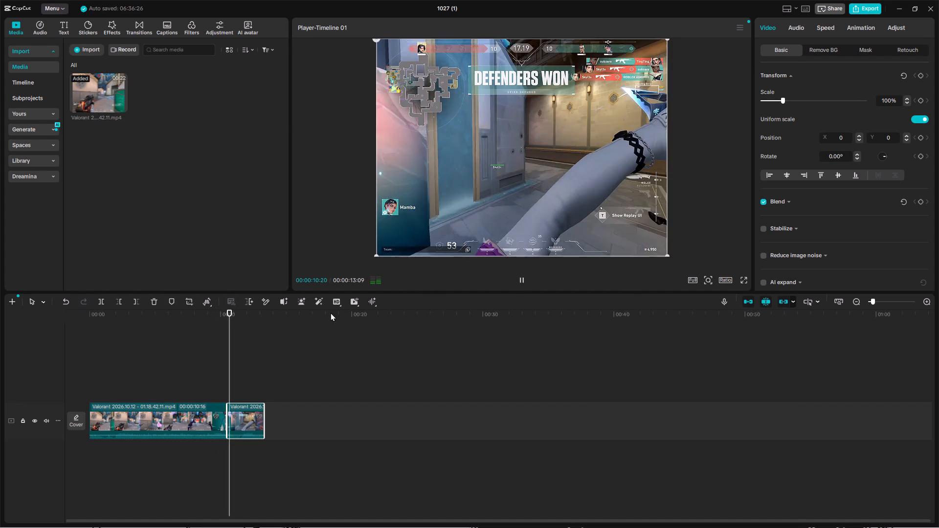
drag(238, 313, 85, 347)
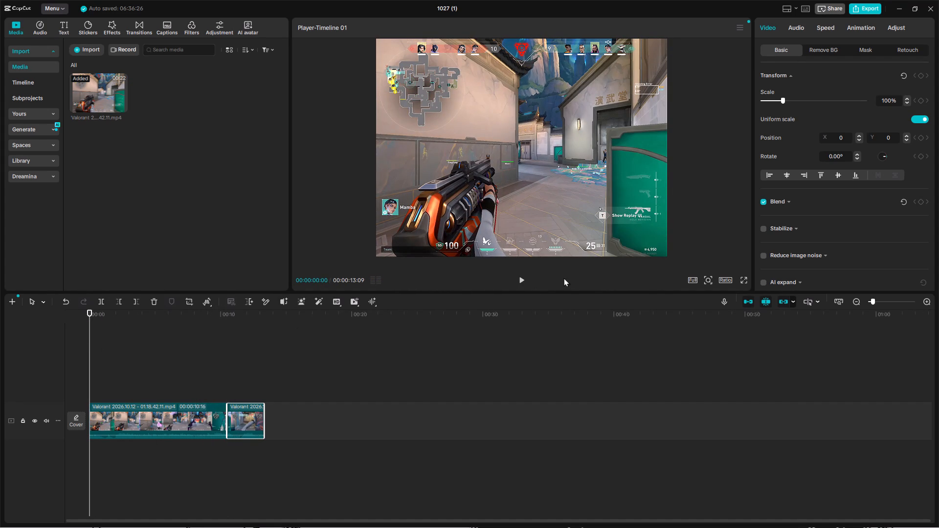
click(519, 278)
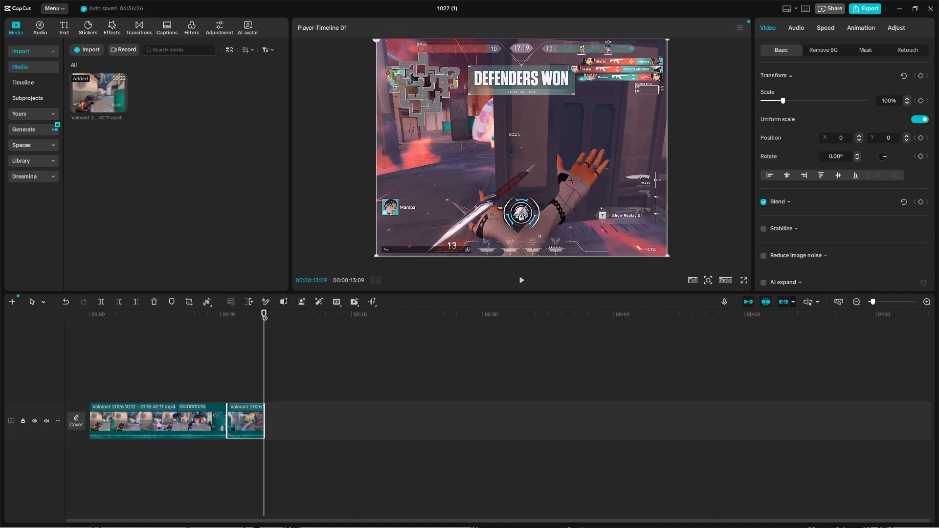
drag(265, 313, 254, 314)
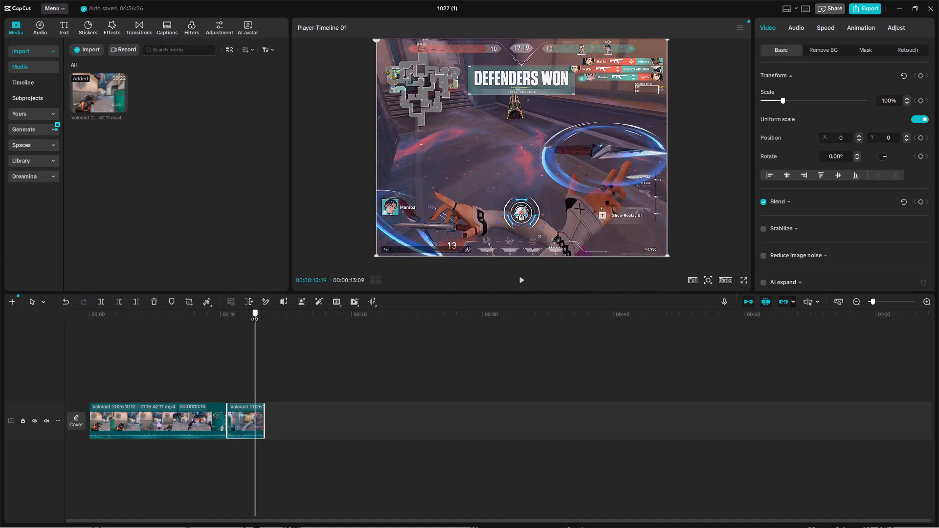
drag(254, 314, 219, 317)
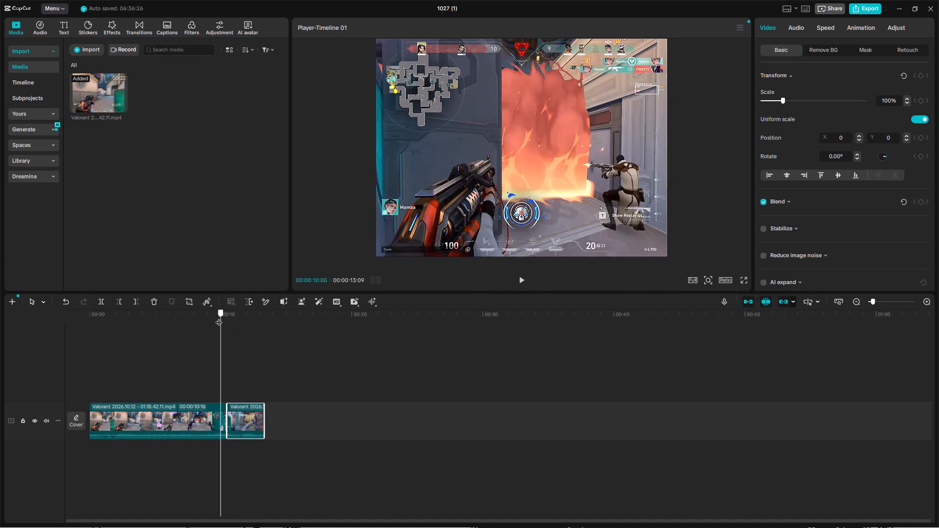
drag(219, 317, 92, 329)
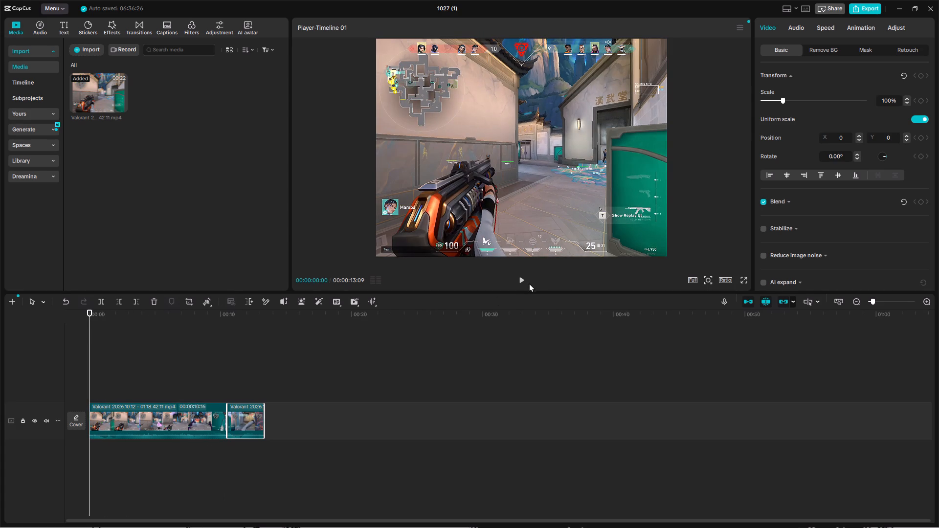
click(521, 279)
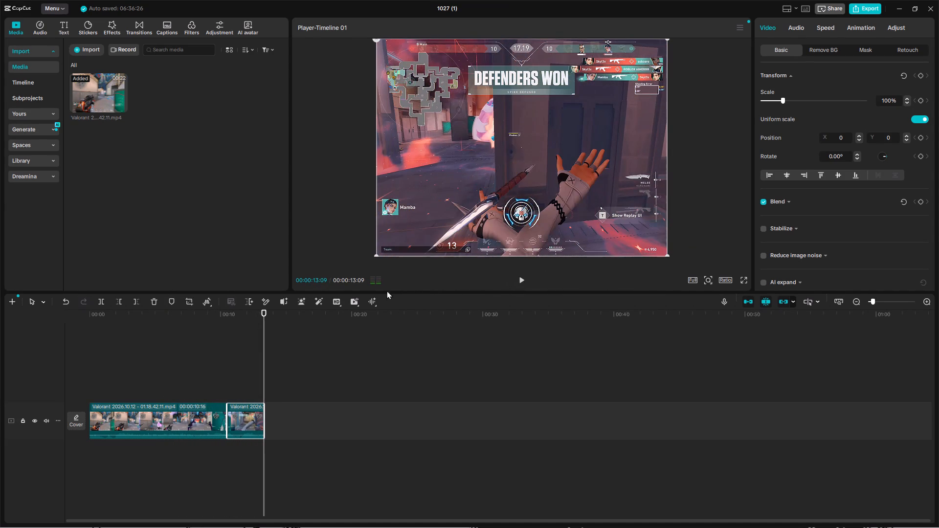
Replay the second segment's ending to find the end point and trim off everything after 00:00:13:04.
drag(265, 311, 257, 312)
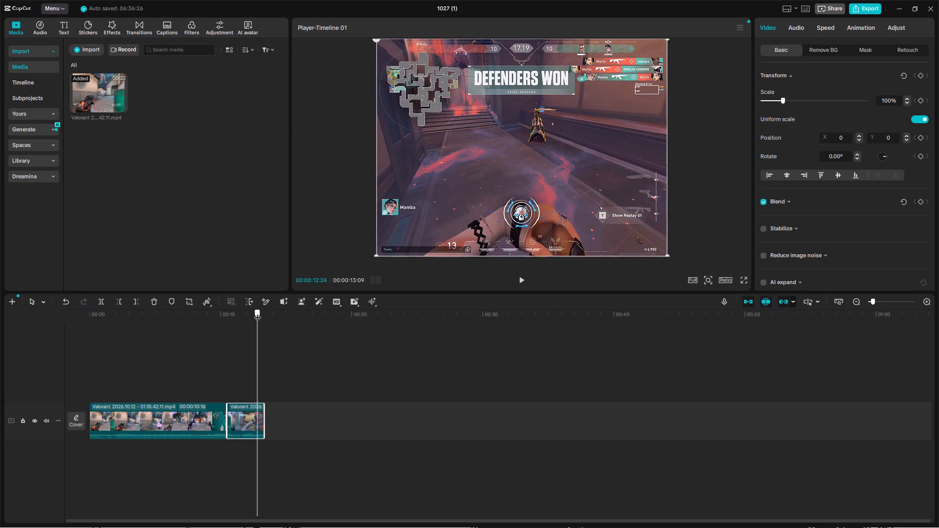
drag(257, 312, 244, 314)
click(521, 276)
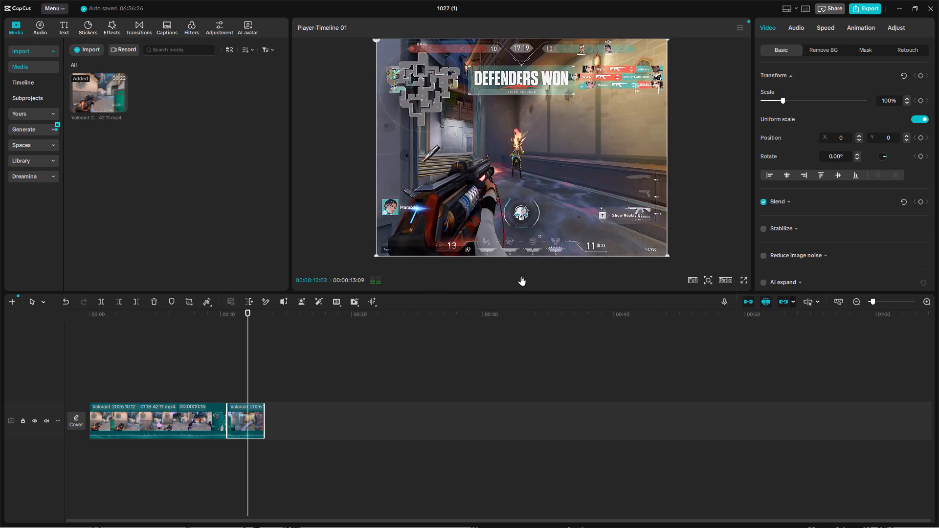
click(521, 276)
double_click(521, 276)
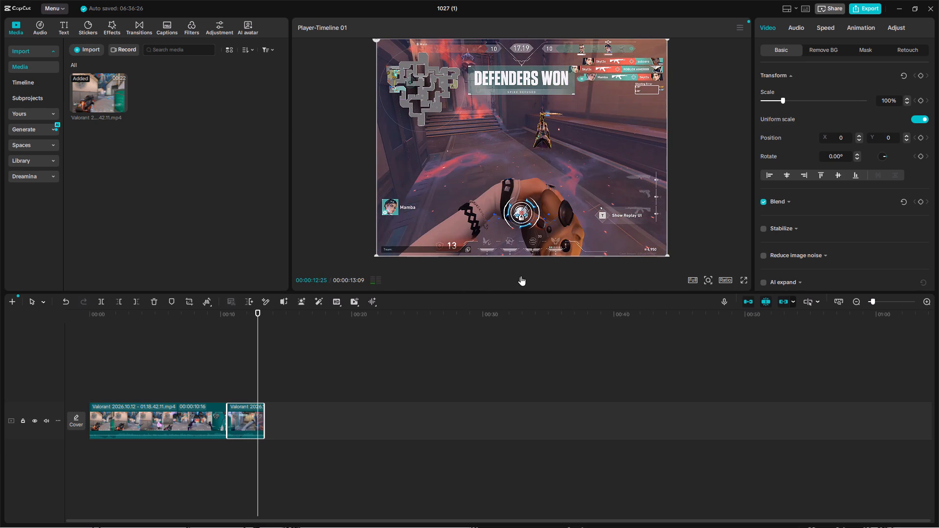
double_click(521, 276)
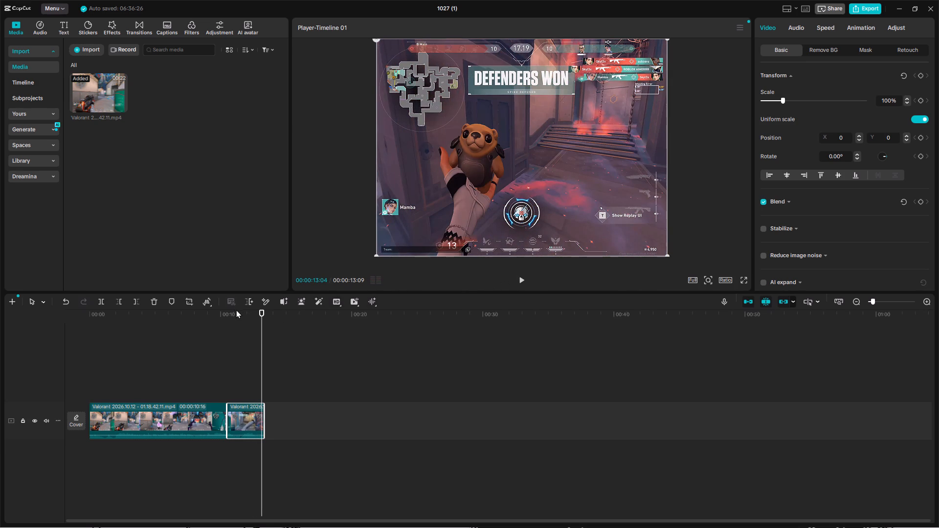
click(133, 304)
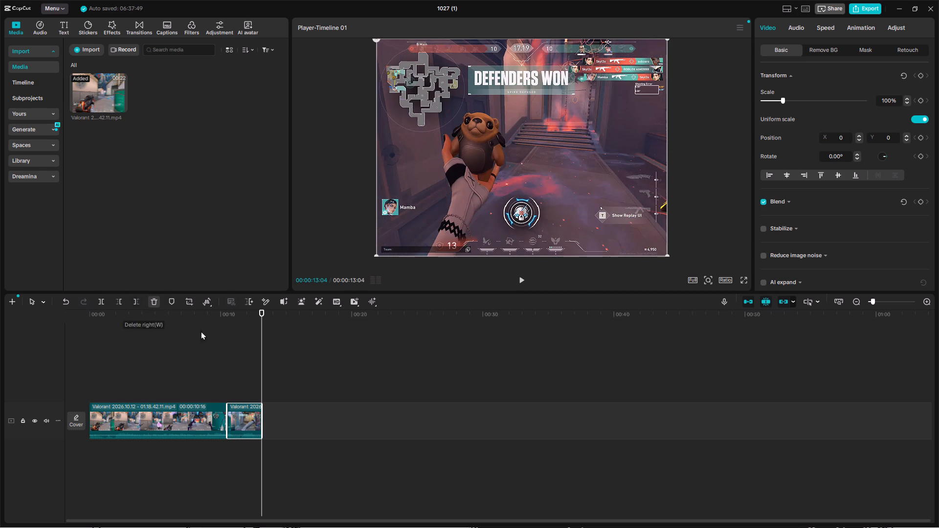
Replay the trimmed clip from the start as a check and export it as a 1080P mp4 at 60fps.
drag(264, 311, 52, 353)
click(524, 273)
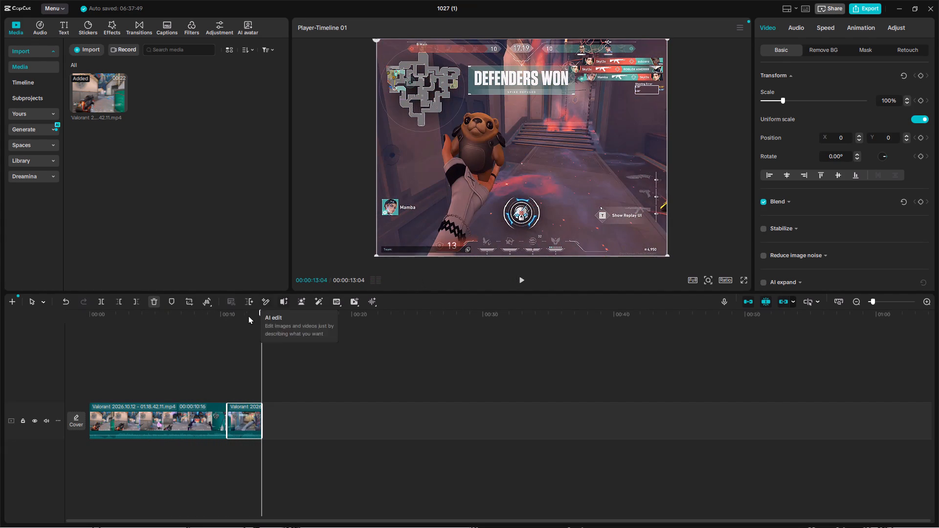
drag(262, 310, 239, 341)
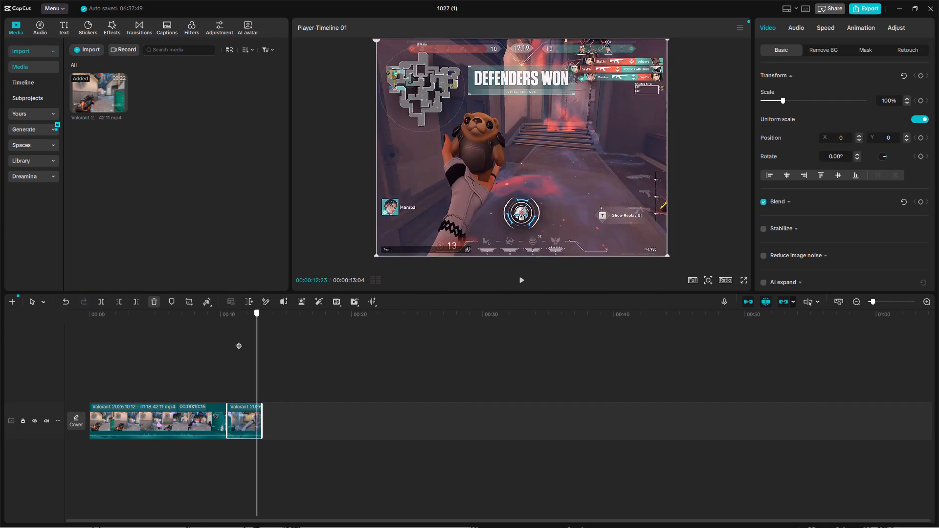
drag(239, 341, 92, 338)
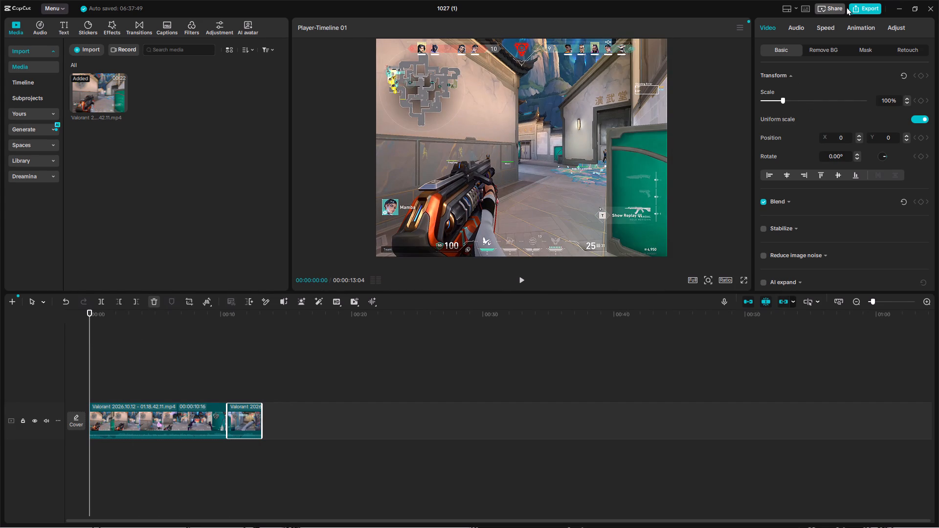
click(861, 6)
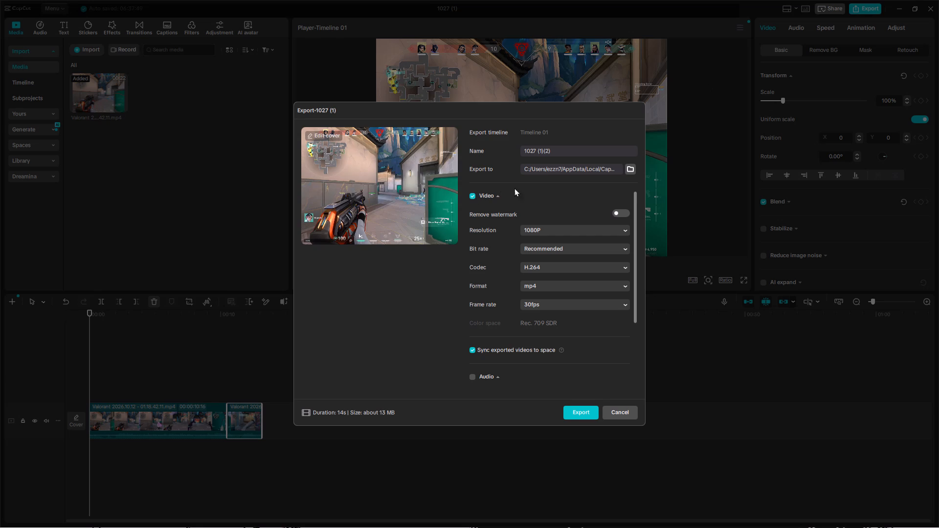
click(551, 303)
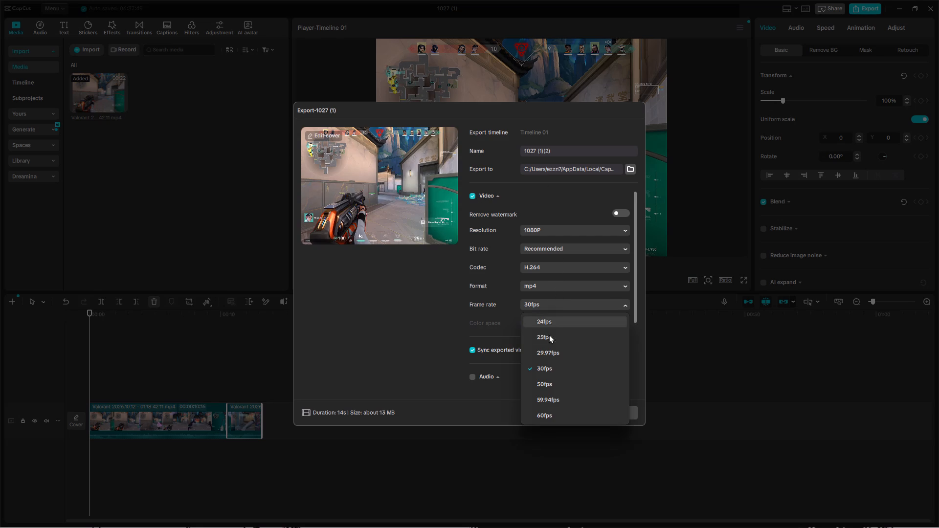
click(552, 412)
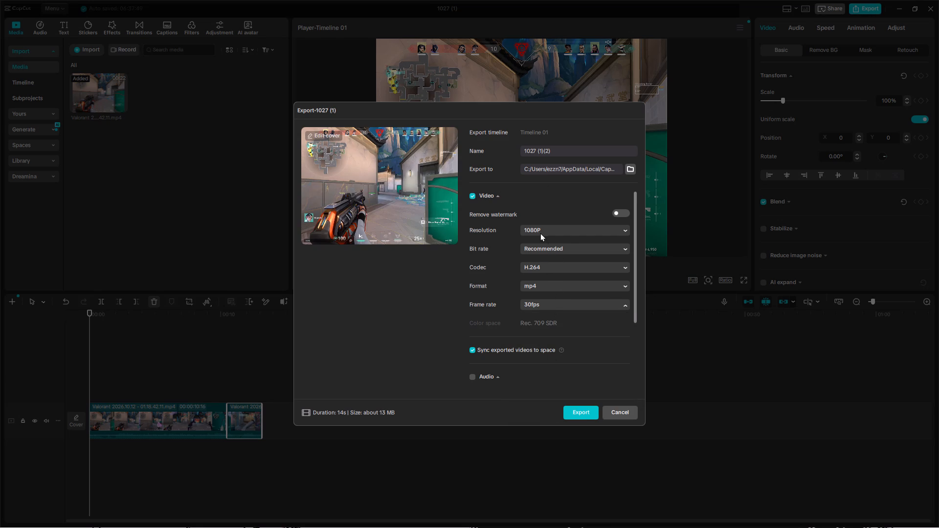
click(581, 408)
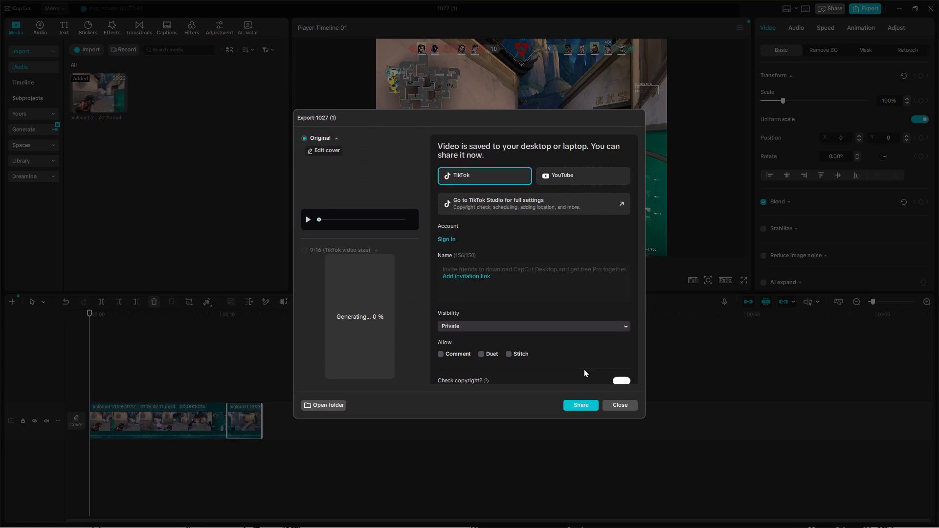
click(611, 402)
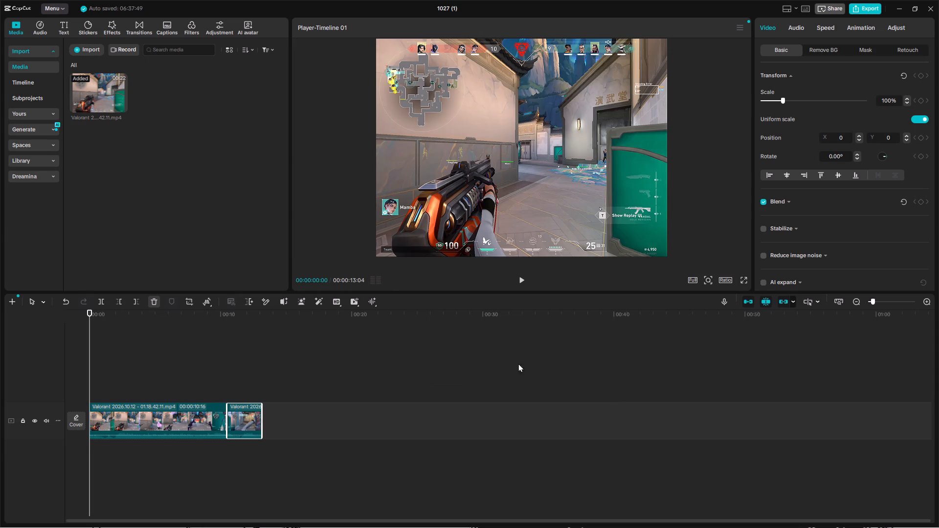
Delete the used Valorant recording from the project media, clearing its segments from the timeline as well.
right_click(82, 90)
click(115, 133)
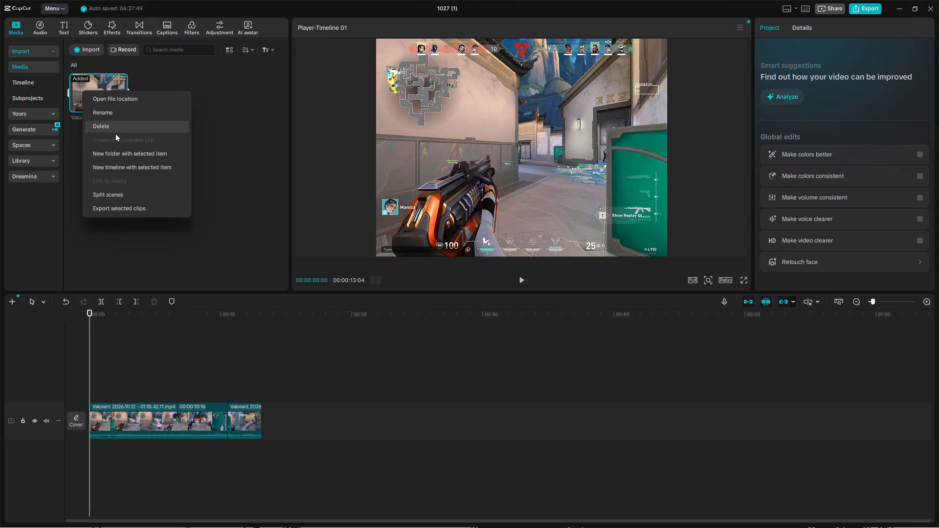
click(444, 307)
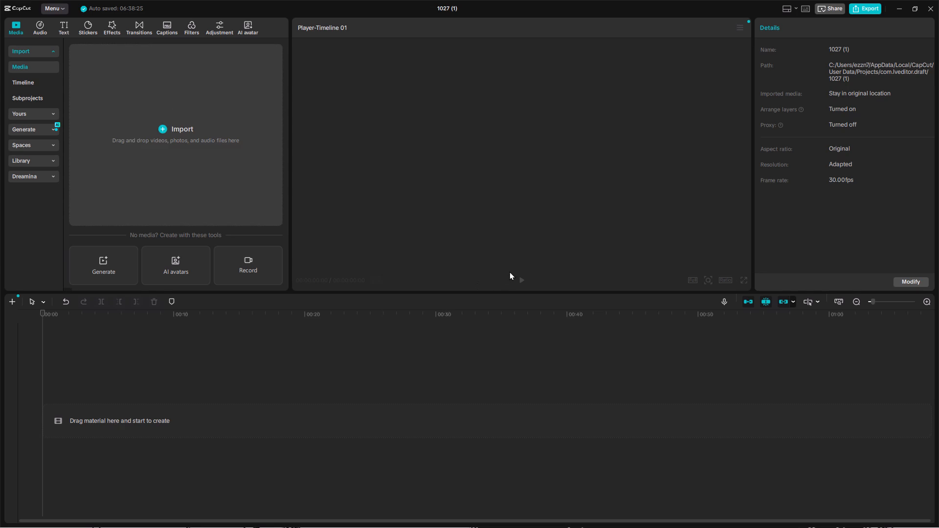
Set the project's timeline frame rate to 60.00 fps and save the project settings.
click(903, 281)
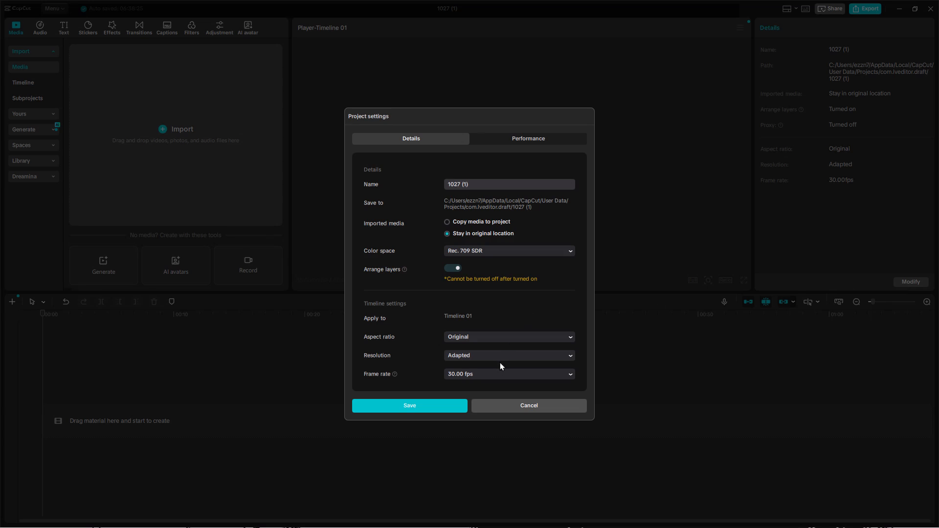
click(497, 375)
click(480, 485)
click(451, 403)
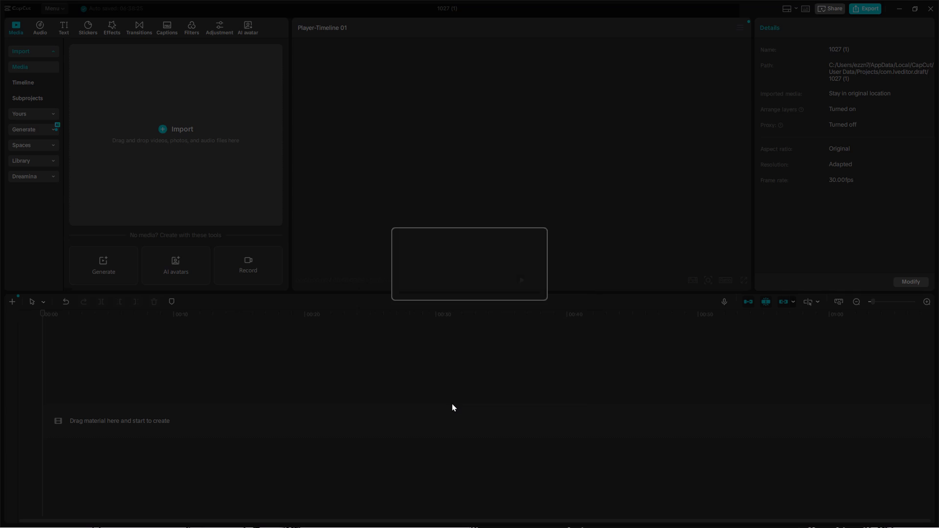